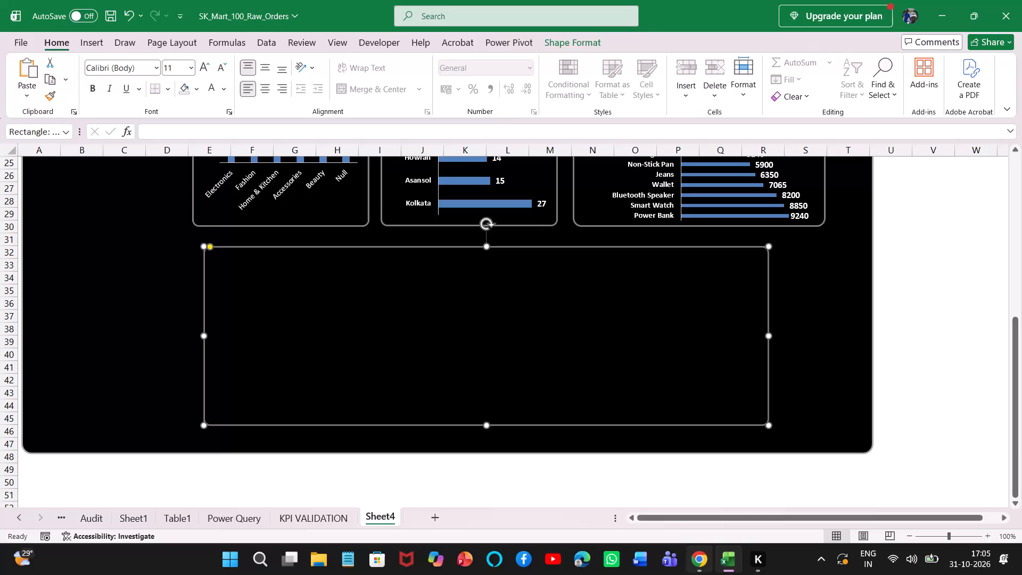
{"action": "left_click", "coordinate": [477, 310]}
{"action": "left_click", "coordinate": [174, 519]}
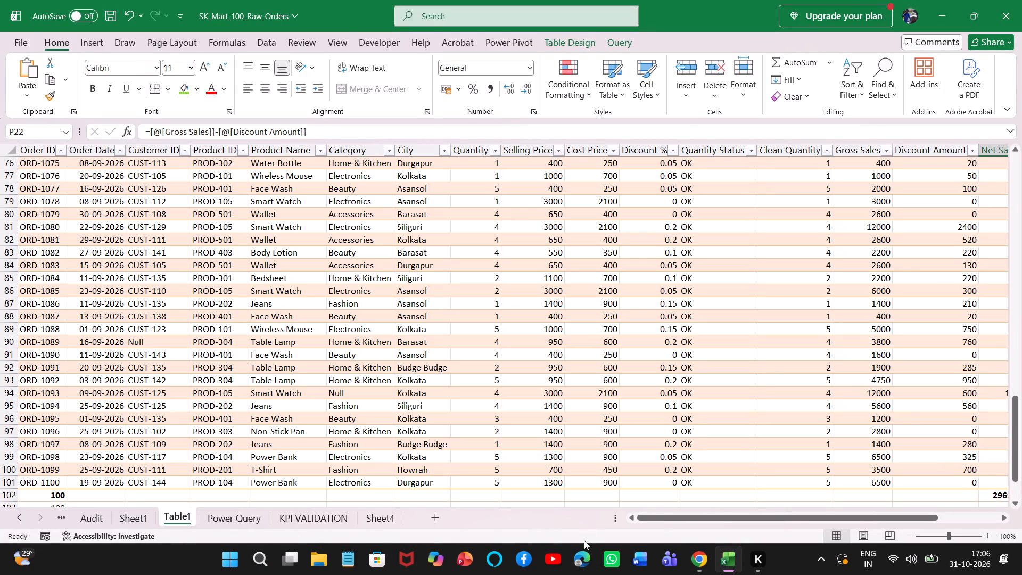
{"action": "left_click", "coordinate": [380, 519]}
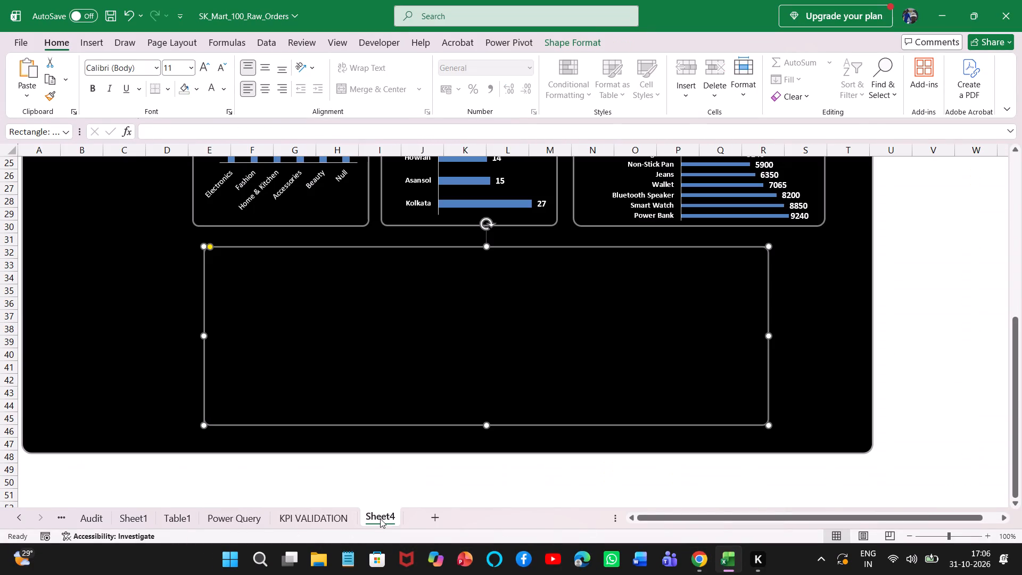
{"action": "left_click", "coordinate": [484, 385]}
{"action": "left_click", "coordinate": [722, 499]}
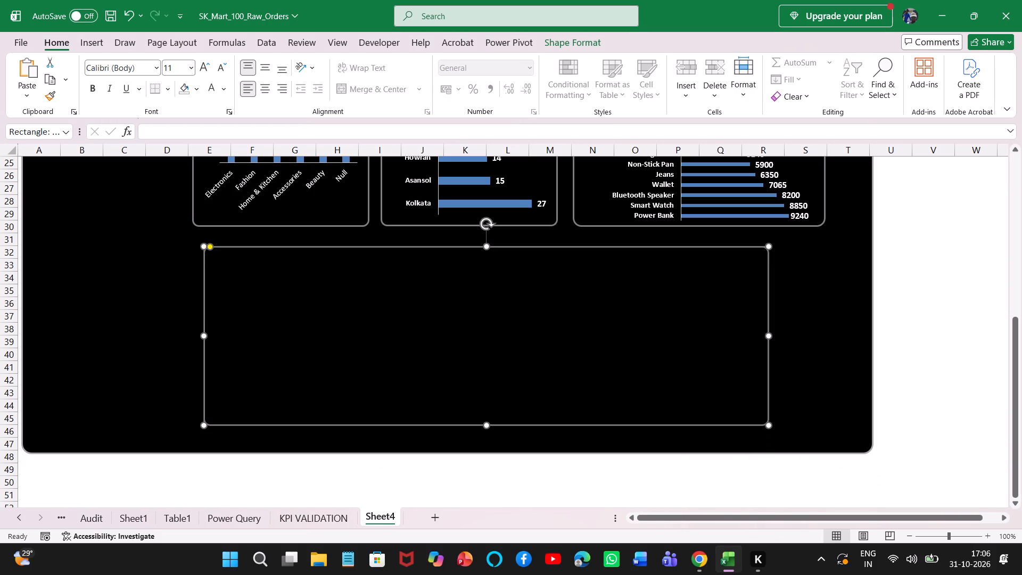
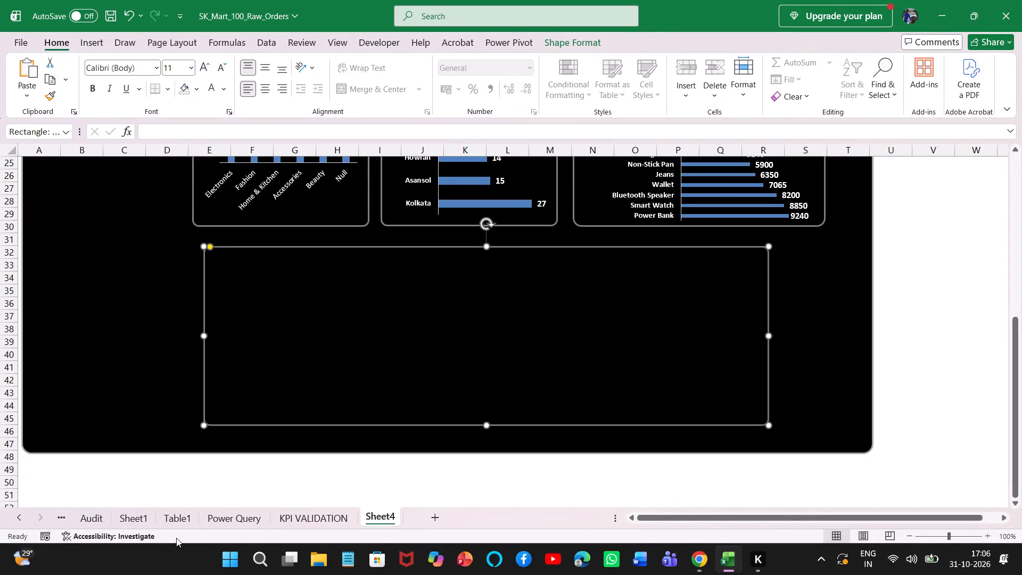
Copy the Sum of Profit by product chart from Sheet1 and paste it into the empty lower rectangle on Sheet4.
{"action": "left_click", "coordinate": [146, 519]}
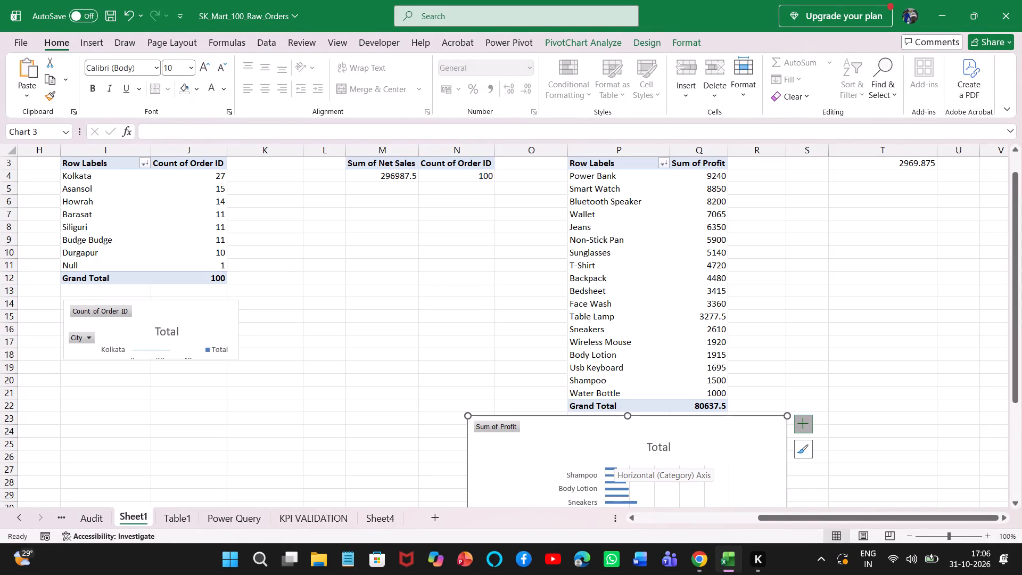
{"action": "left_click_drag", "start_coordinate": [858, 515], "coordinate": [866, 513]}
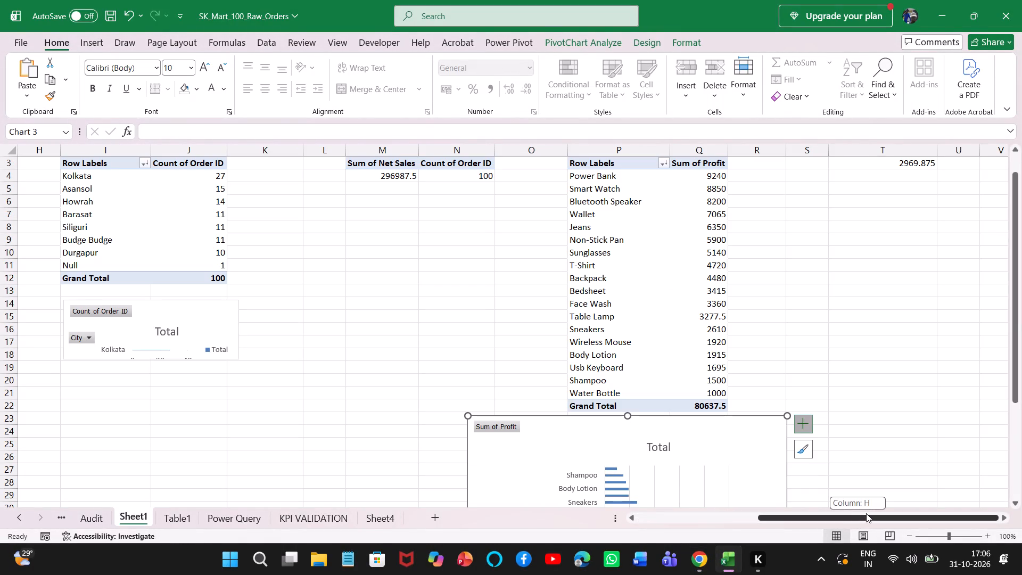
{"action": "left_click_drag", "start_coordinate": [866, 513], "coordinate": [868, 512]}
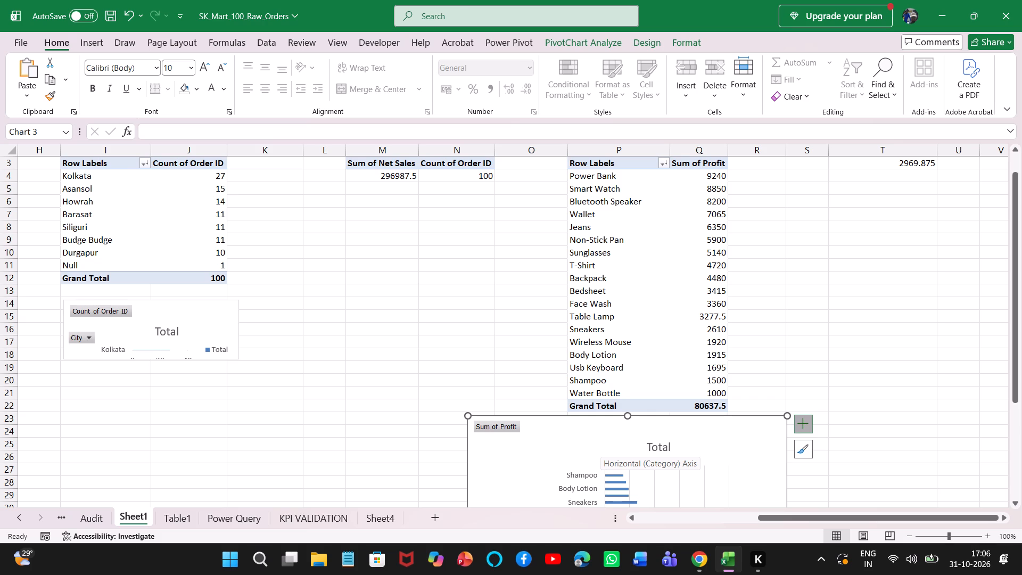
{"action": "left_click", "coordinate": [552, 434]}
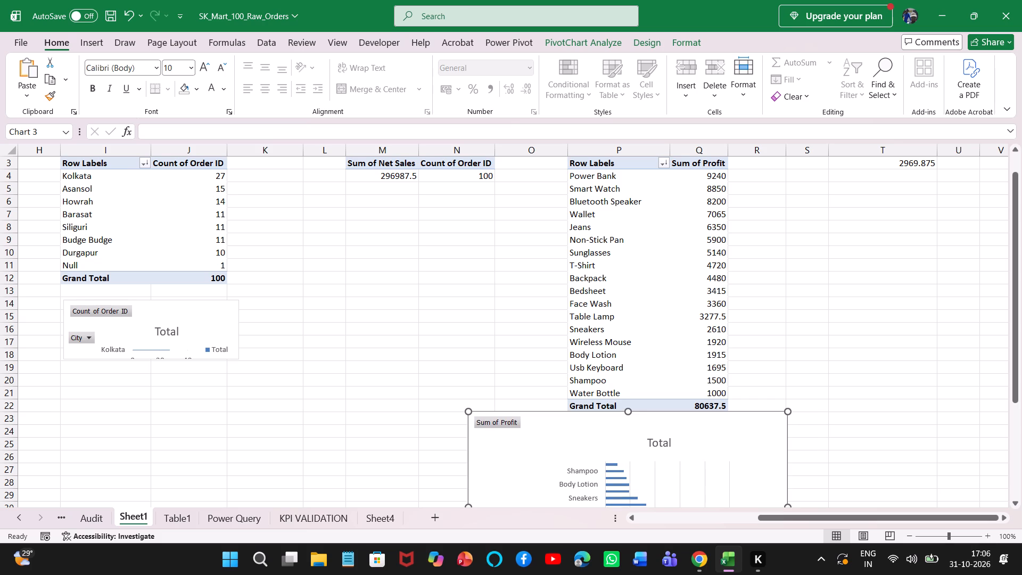
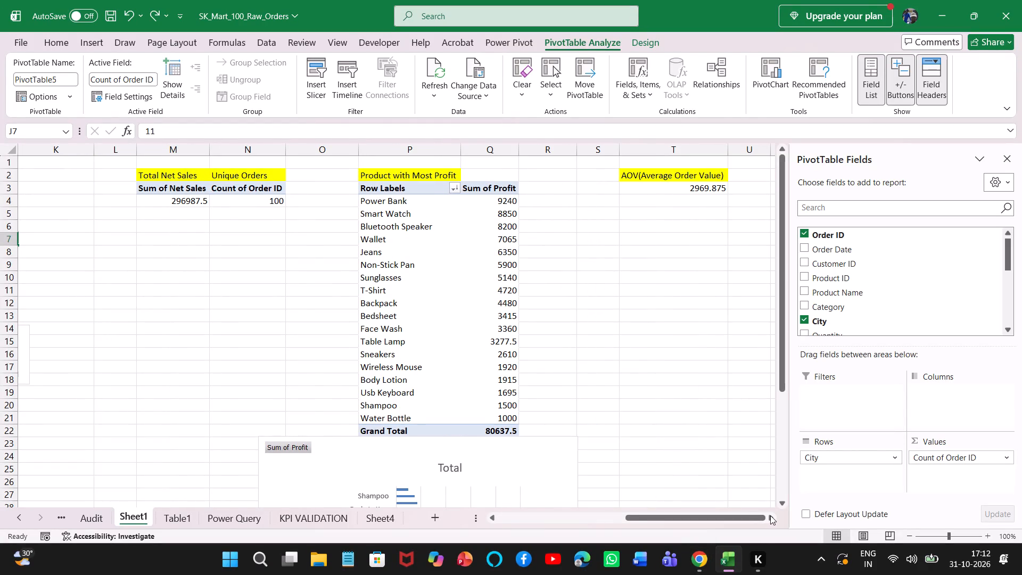
{"action": "triple_click", "coordinate": [770, 515]}
{"action": "left_click_drag", "start_coordinate": [729, 516], "coordinate": [547, 521]}
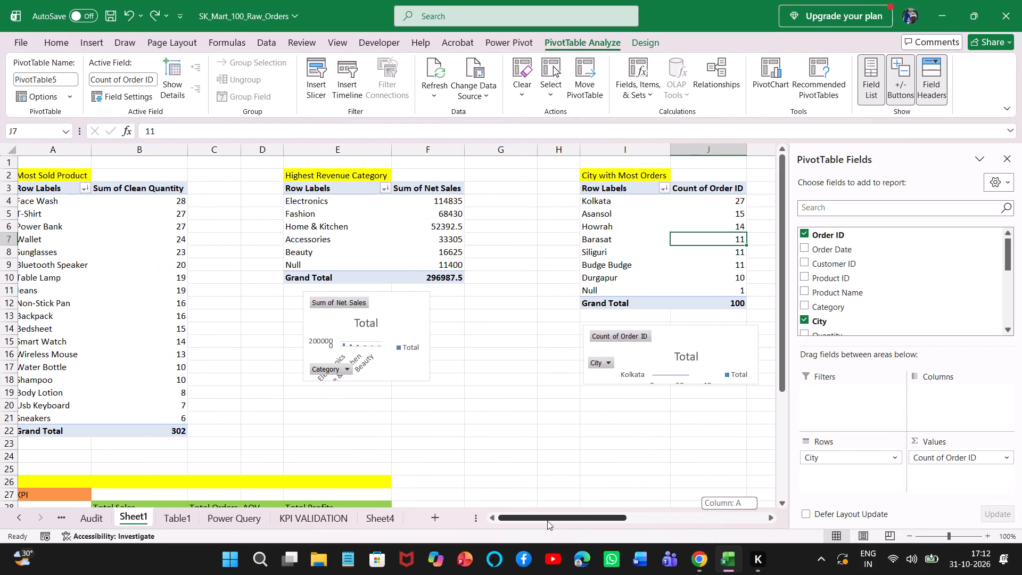
{"action": "left_click_drag", "start_coordinate": [547, 521], "coordinate": [771, 501]}
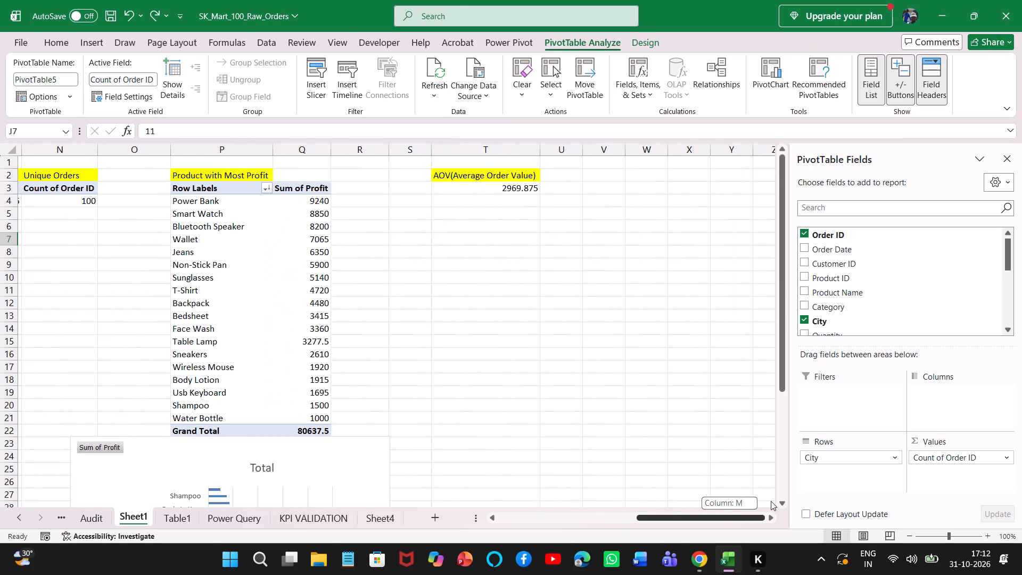
{"action": "left_click_drag", "start_coordinate": [771, 501], "coordinate": [474, 506]}
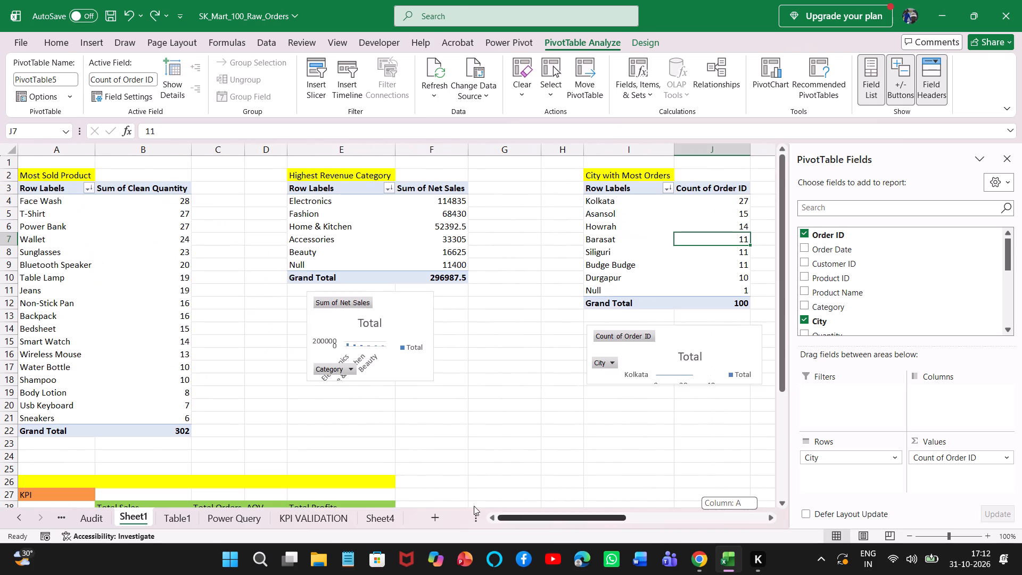
{"action": "left_click_drag", "start_coordinate": [474, 506], "coordinate": [467, 505]}
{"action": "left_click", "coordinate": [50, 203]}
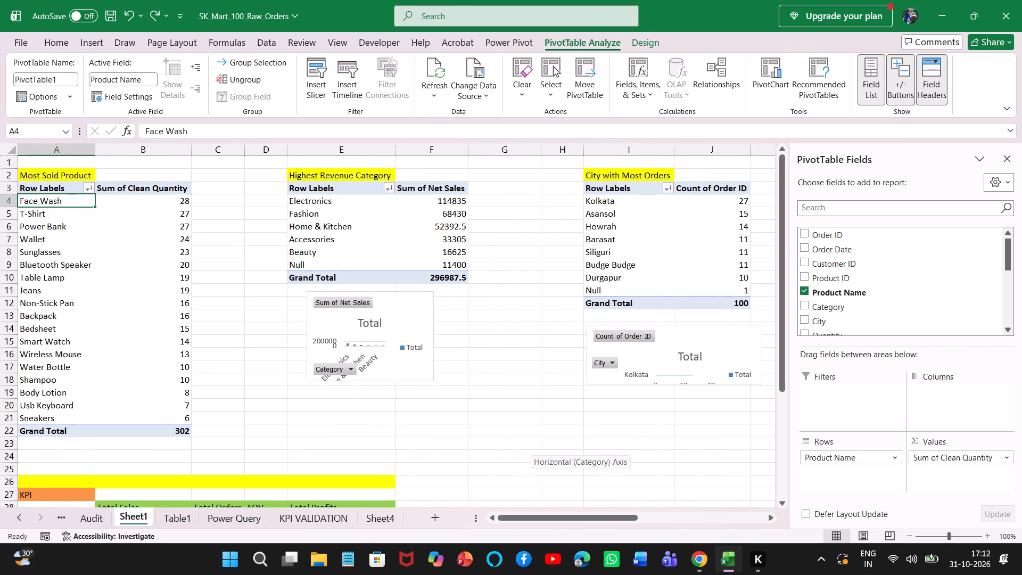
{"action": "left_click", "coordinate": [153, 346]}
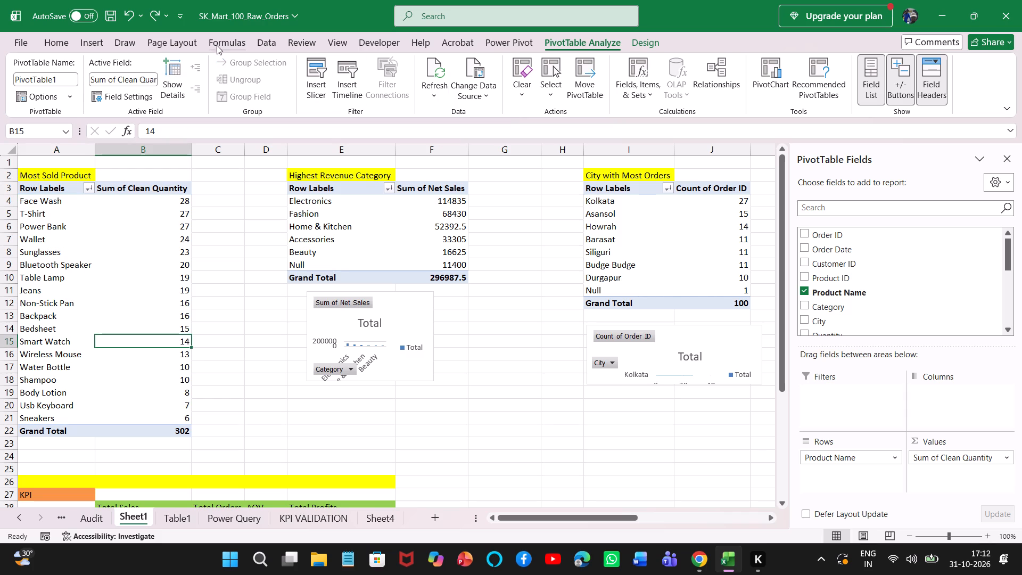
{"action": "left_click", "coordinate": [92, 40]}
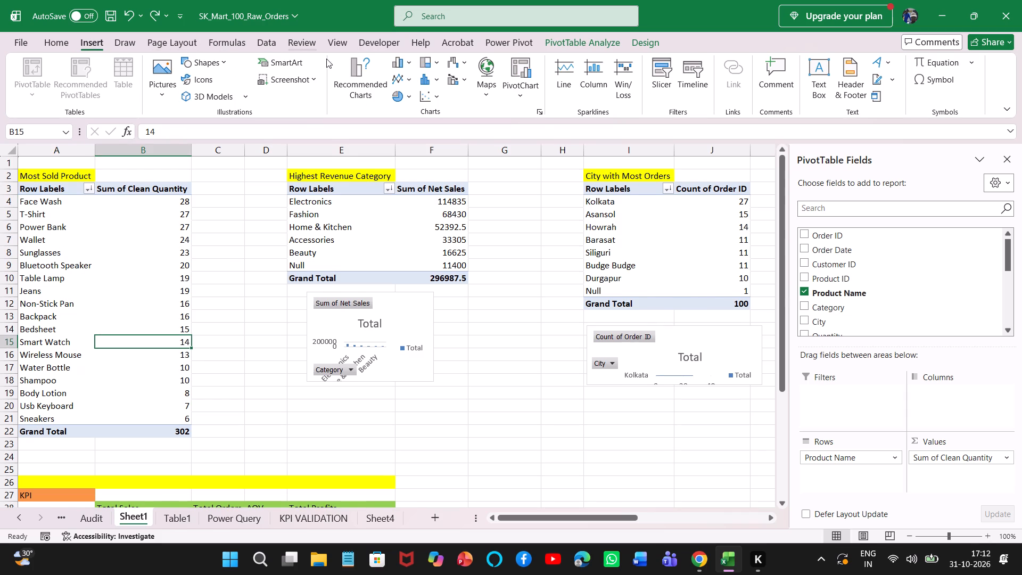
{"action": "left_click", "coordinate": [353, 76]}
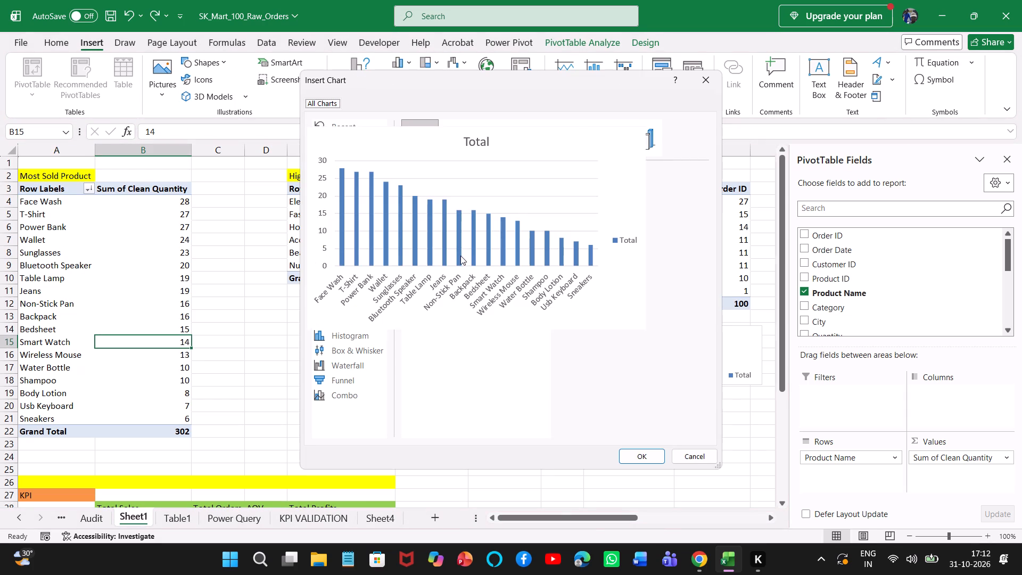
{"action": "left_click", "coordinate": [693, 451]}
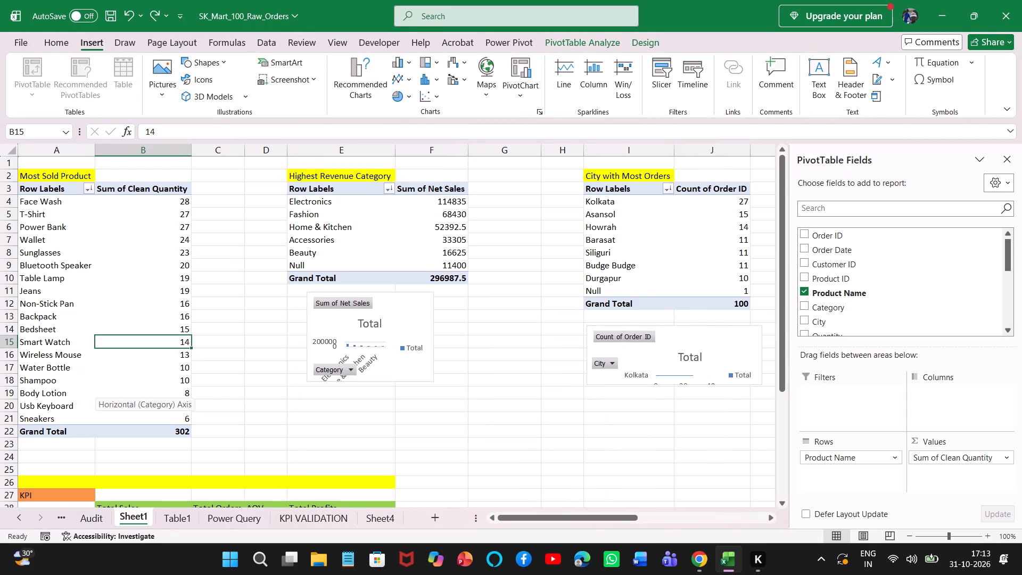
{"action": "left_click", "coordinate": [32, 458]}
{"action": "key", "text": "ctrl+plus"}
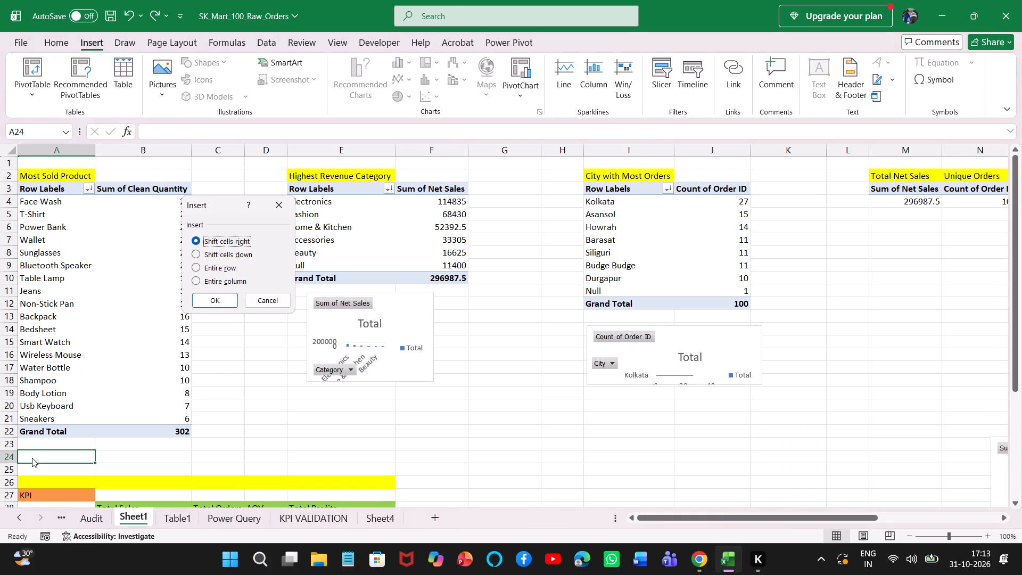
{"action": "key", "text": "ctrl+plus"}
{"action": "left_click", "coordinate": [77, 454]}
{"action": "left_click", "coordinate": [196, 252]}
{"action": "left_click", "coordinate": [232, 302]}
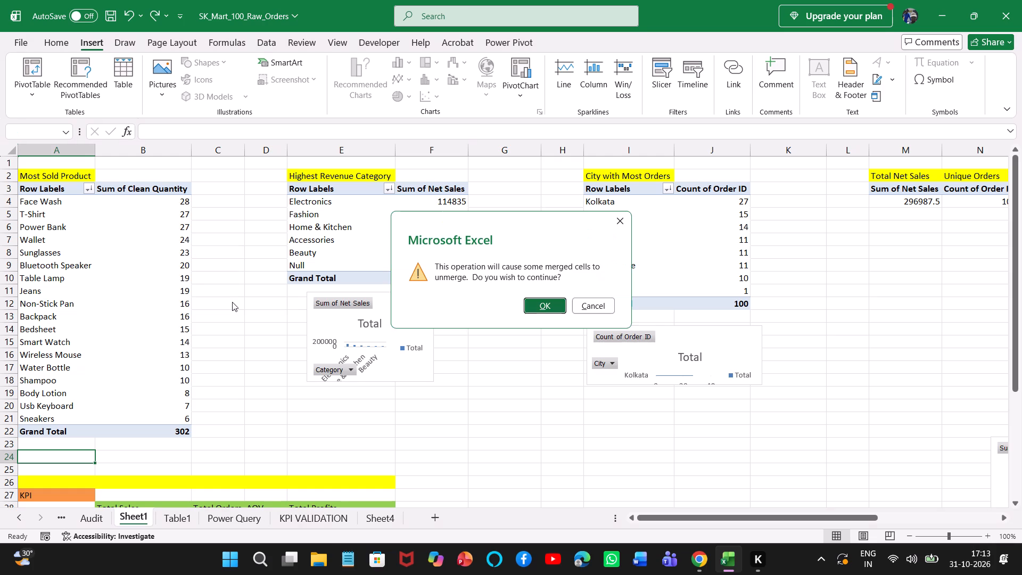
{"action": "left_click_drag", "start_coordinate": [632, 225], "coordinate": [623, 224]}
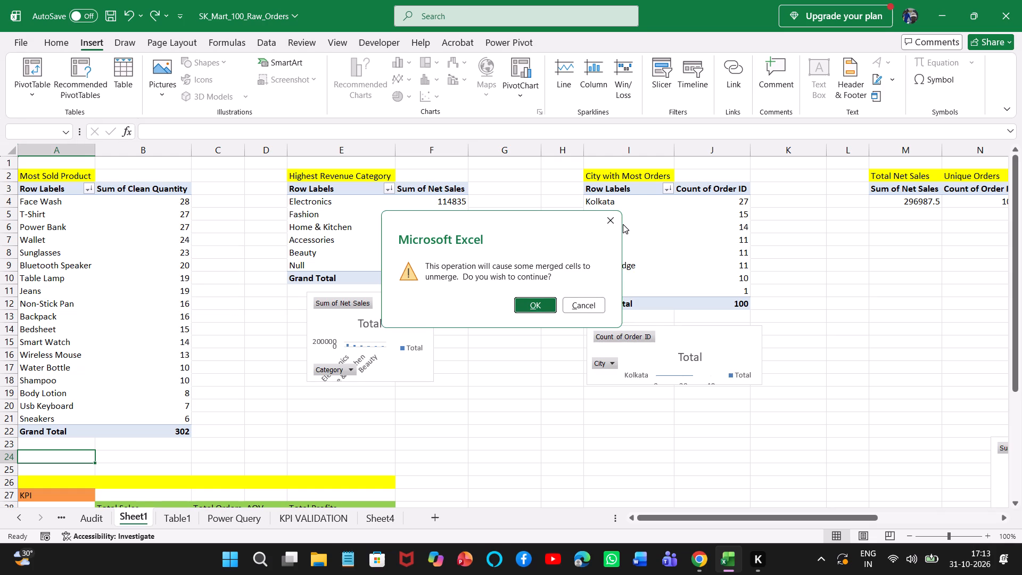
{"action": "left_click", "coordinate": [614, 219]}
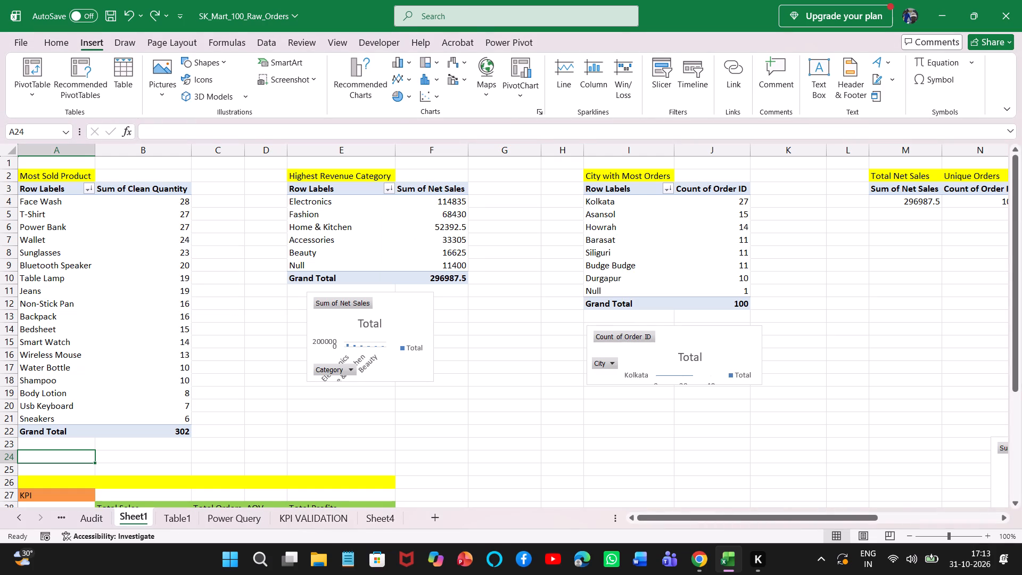
Shrink the Sum of Profit chart to a small thumbnail and place it over the Product with Most Profit pivot table.
{"action": "left_click", "coordinate": [150, 478]}
{"action": "left_click", "coordinate": [155, 470]}
{"action": "key", "text": "Right"}
{"action": "key", "text": "Right"}
{"action": "key", "text": "Right"}
{"action": "key", "text": "Right"}
{"action": "key", "text": "Right"}
{"action": "key", "text": "Right"}
{"action": "key", "text": "Right"}
{"action": "key", "text": "Right"}
{"action": "key", "text": "Right"}
{"action": "key", "text": "Right"}
{"action": "key", "text": "Right"}
{"action": "key", "text": "Right"}
{"action": "key", "text": "Right"}
{"action": "key", "text": "Right"}
{"action": "key", "text": "Right"}
{"action": "key", "text": "Right"}
{"action": "key", "text": "Right"}
{"action": "key", "text": "Right"}
{"action": "key", "text": "Right"}
{"action": "key", "text": "Right"}
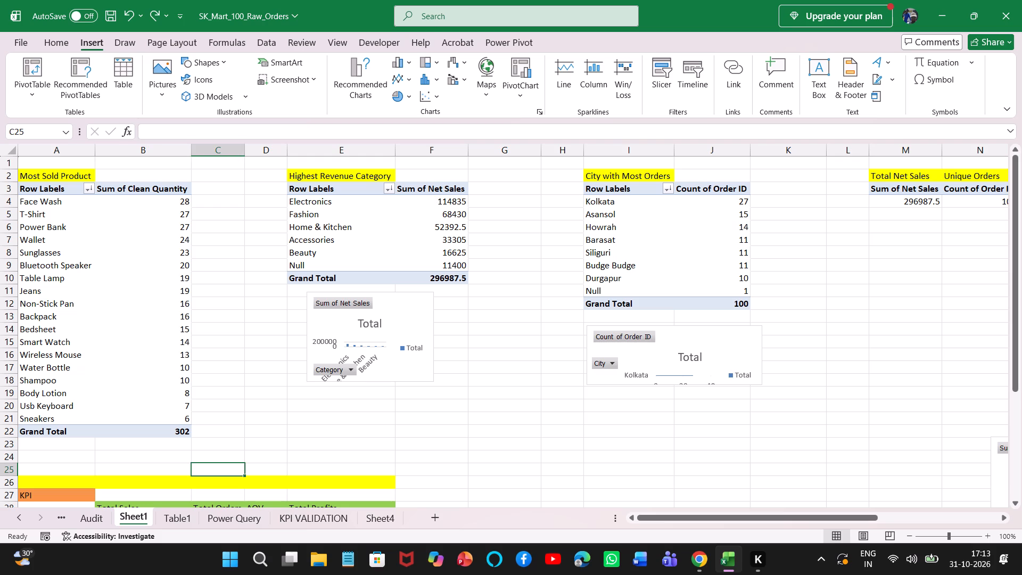
{"action": "key", "text": "Left"}
{"action": "key", "text": "Left"}
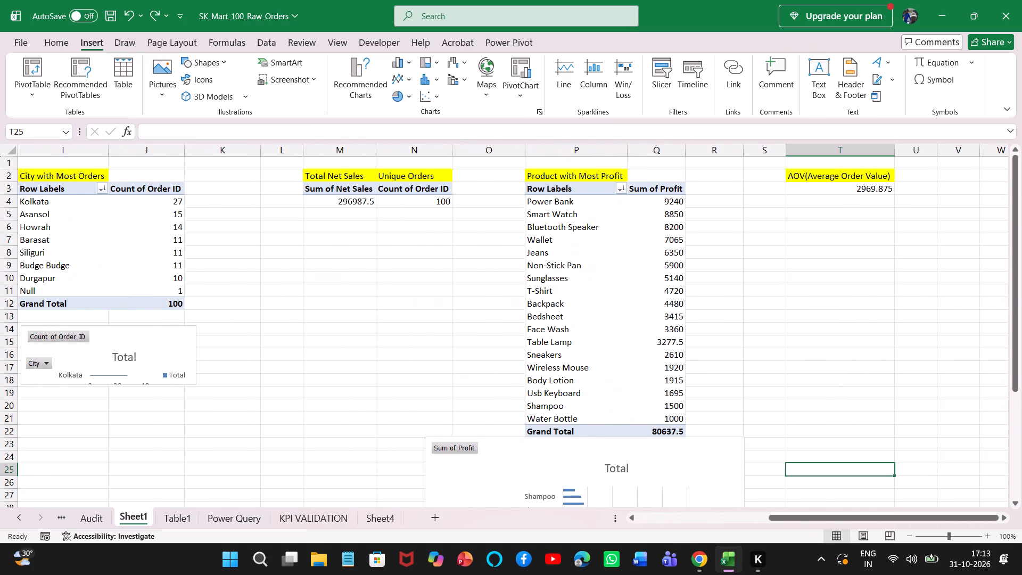
{"action": "key", "text": "Left"}
{"action": "key", "text": "Left"}
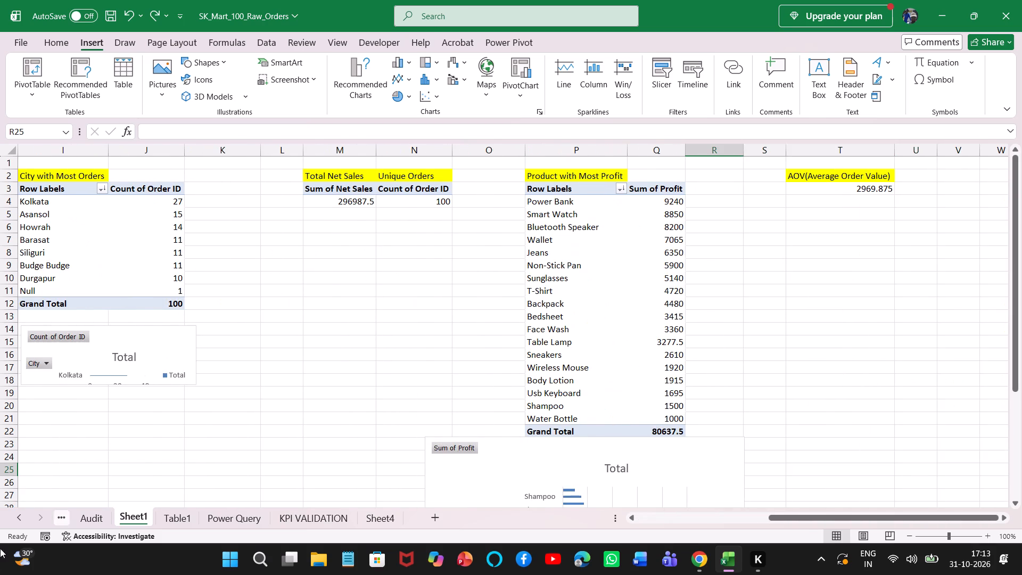
{"action": "left_click", "coordinate": [497, 461]}
{"action": "left_click_drag", "start_coordinate": [497, 461], "coordinate": [493, 266]}
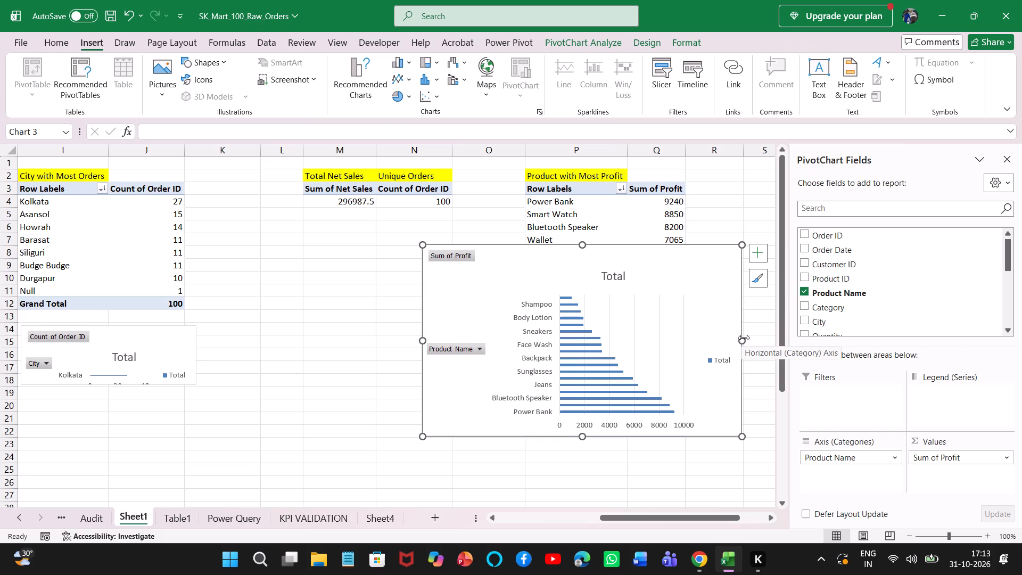
{"action": "left_click_drag", "start_coordinate": [742, 341], "coordinate": [550, 304]}
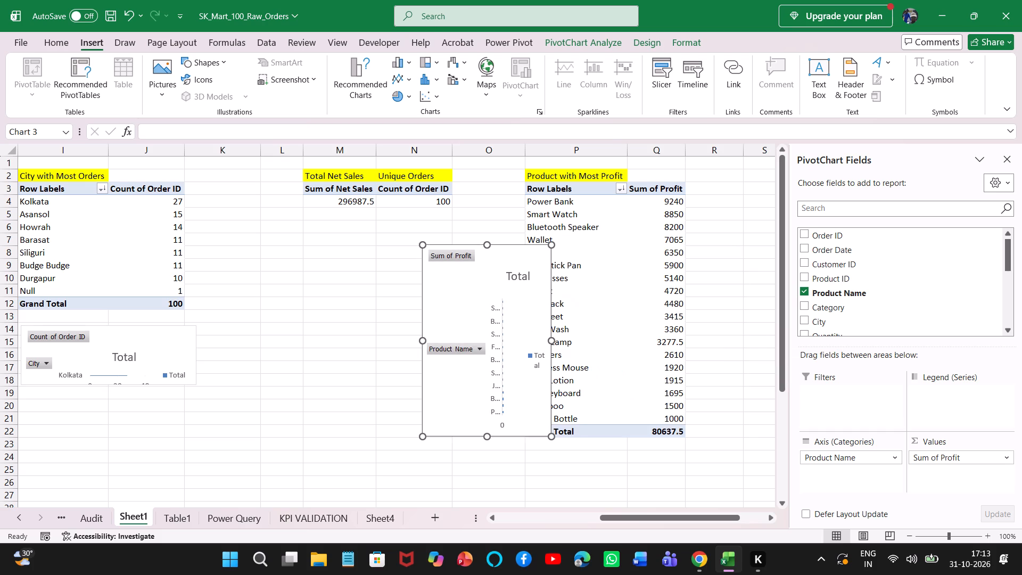
{"action": "left_click_drag", "start_coordinate": [487, 435], "coordinate": [480, 339]}
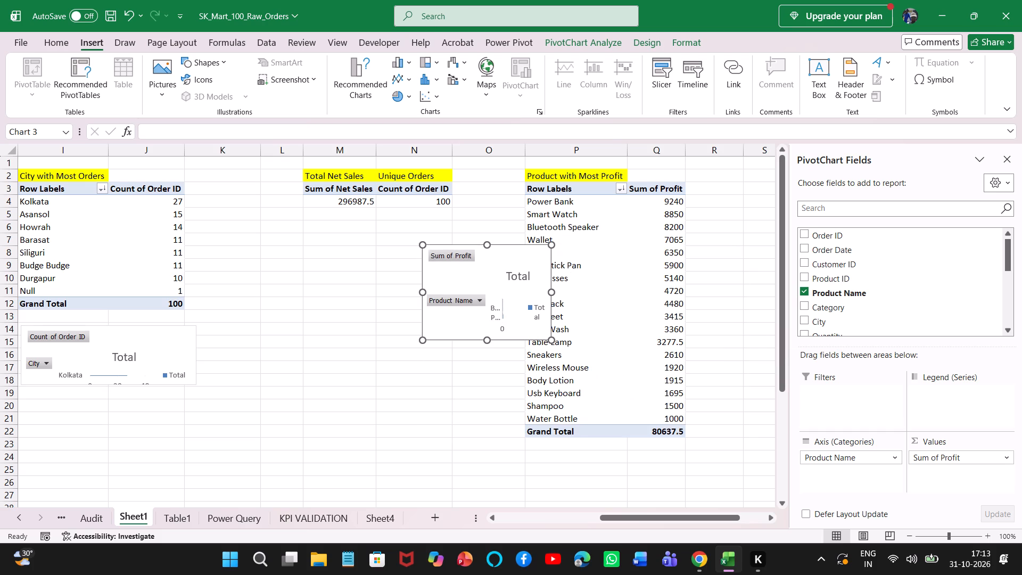
{"action": "left_click_drag", "start_coordinate": [480, 273], "coordinate": [603, 293]}
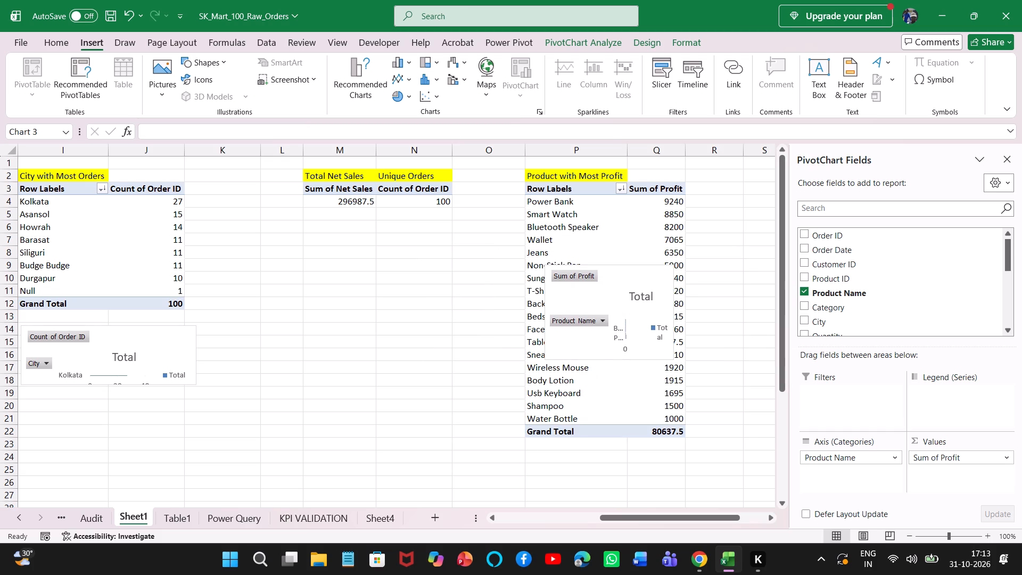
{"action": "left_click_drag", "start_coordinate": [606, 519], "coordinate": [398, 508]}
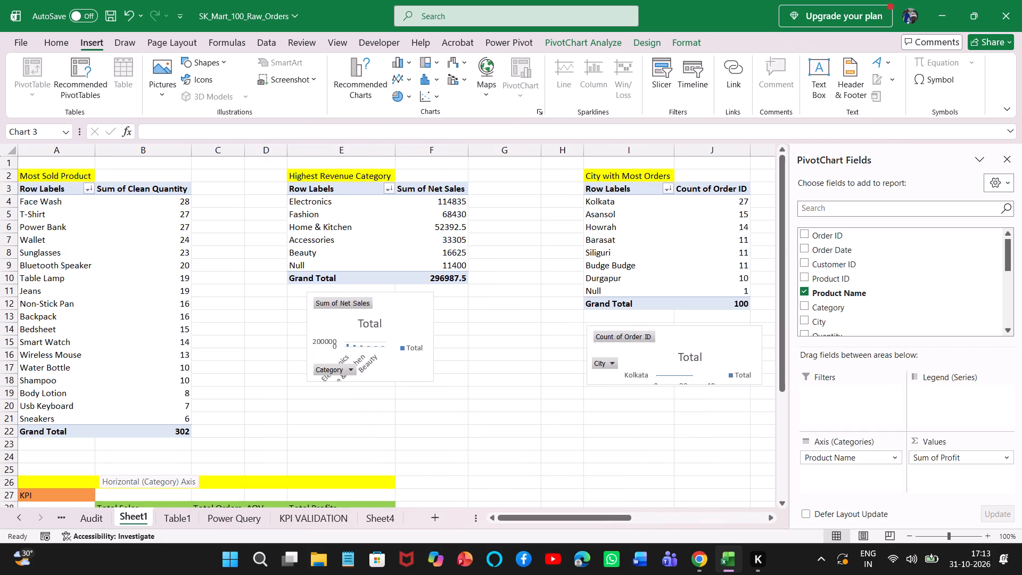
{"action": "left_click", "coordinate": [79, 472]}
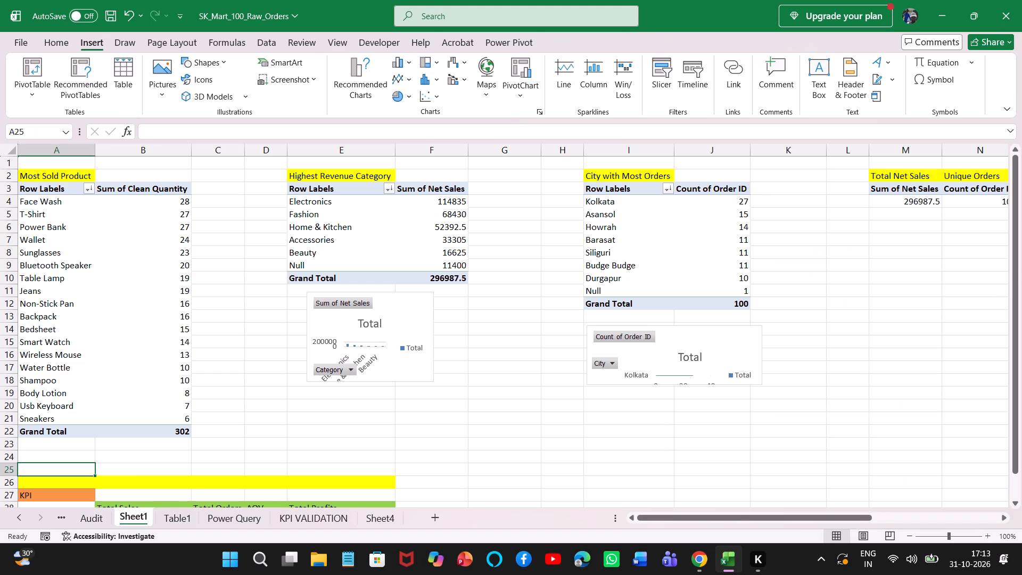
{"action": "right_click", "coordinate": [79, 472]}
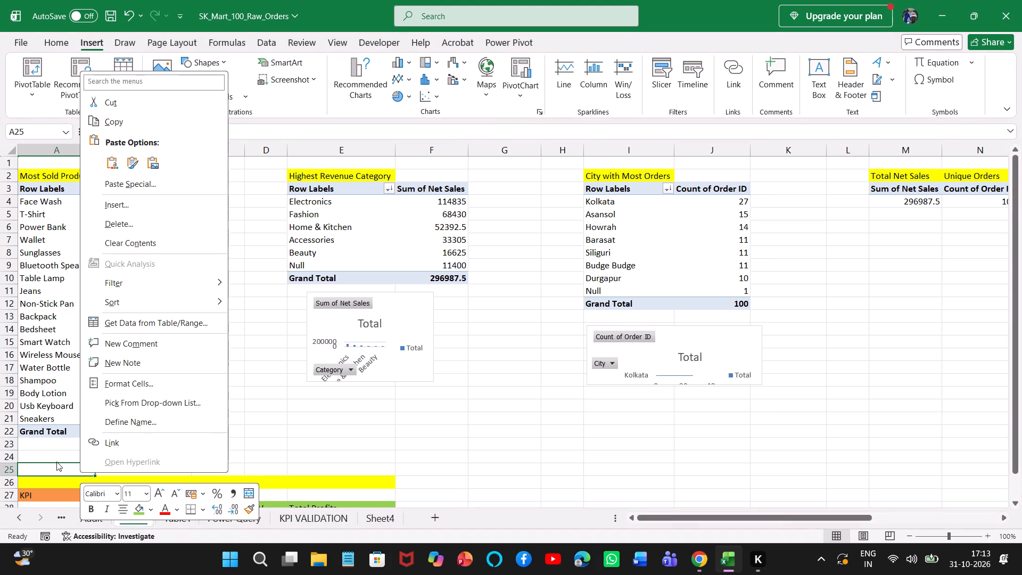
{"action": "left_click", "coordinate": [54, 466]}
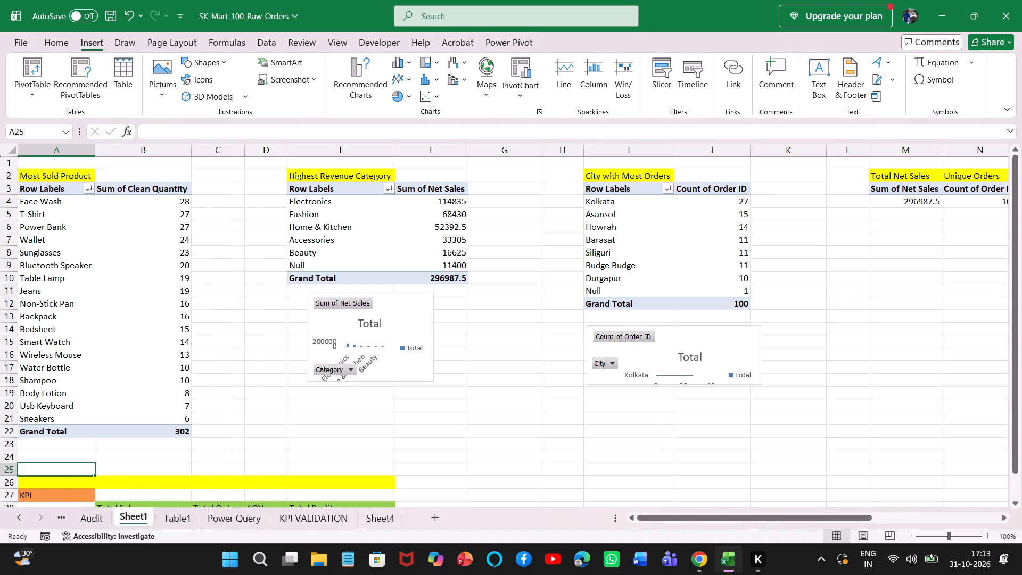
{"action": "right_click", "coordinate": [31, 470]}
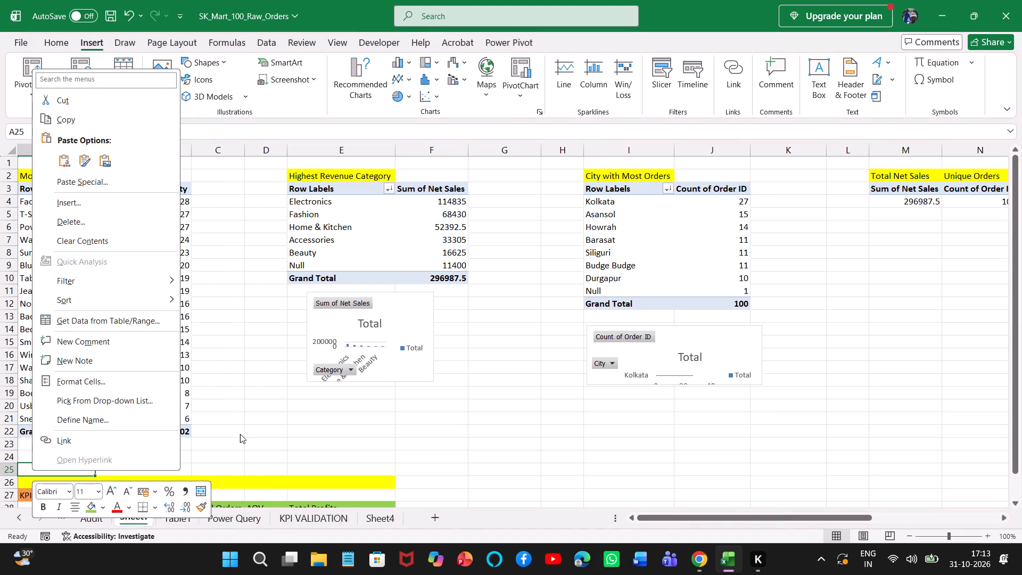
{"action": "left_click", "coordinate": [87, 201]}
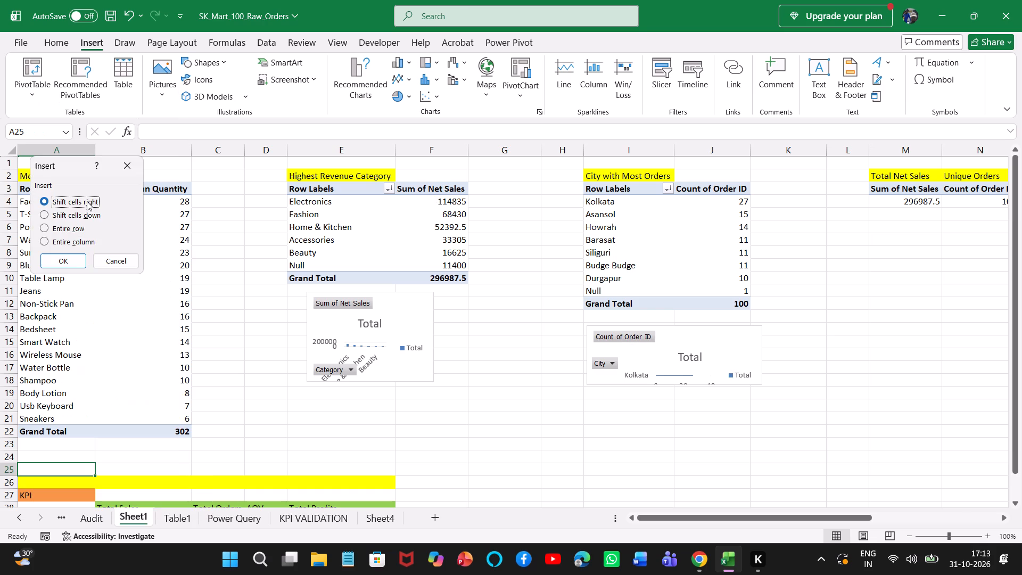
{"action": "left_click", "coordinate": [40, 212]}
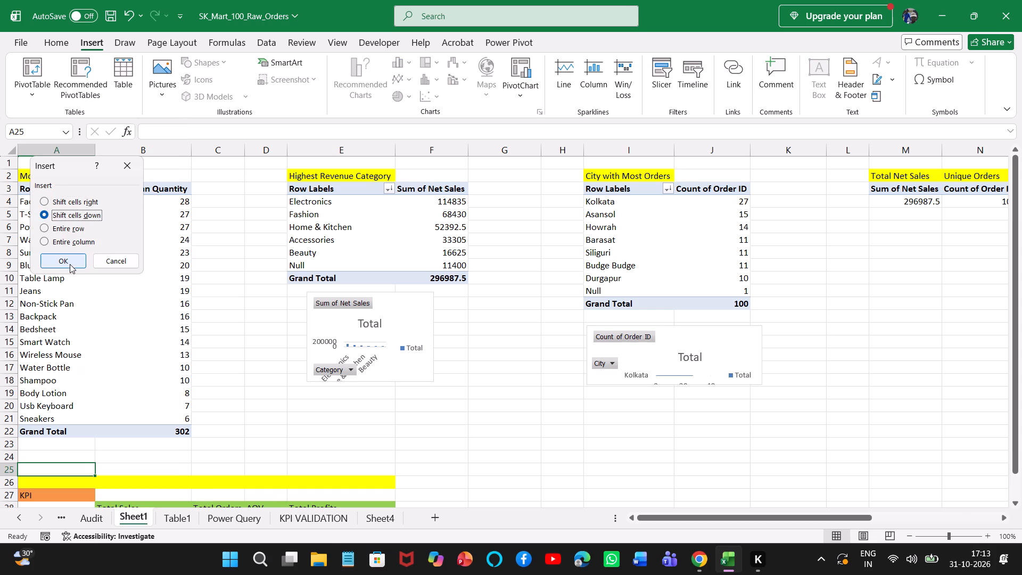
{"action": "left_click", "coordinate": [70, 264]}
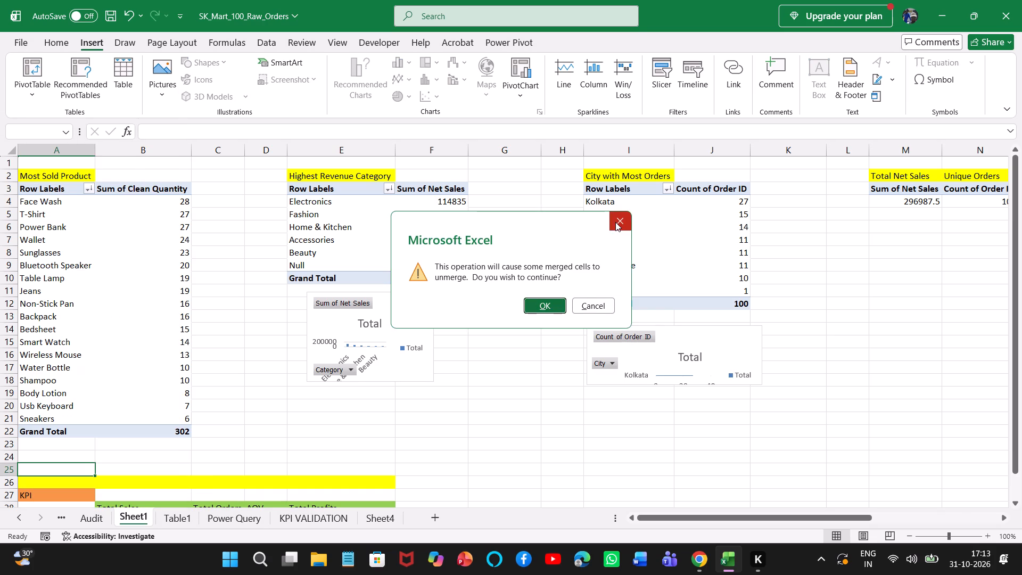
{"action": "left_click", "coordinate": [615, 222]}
Insert 18 blank rows at row 25, between the Most Sold Product pivot table and the yellow KPI banner.
{"action": "left_click", "coordinate": [11, 470]}
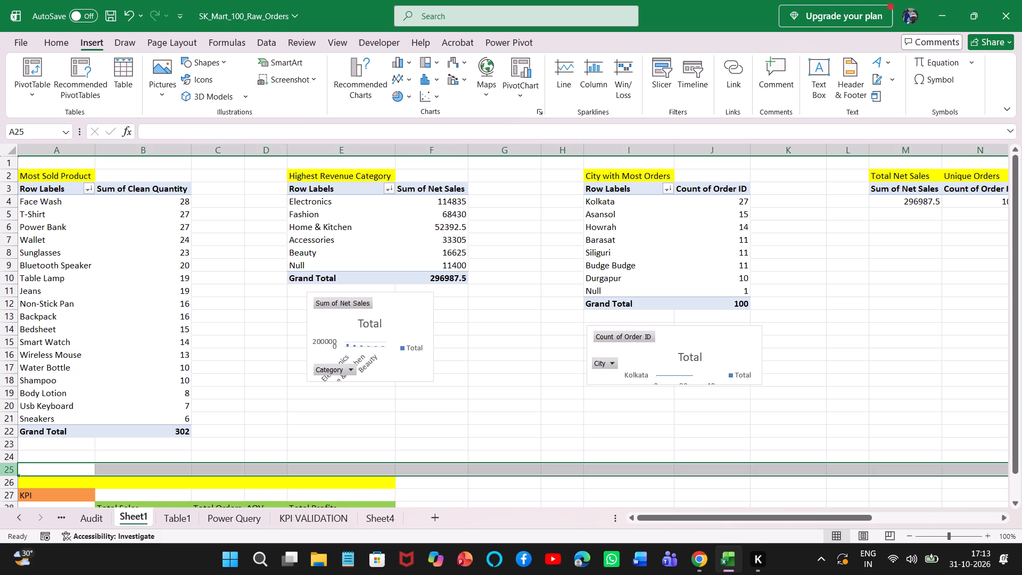
{"action": "key", "text": "ctrl+plus"}
{"action": "key", "text": "ctrl+plus"}
{"action": "key", "text": "ctrl+plus"}
{"action": "key", "text": "ctrl+plus"}
{"action": "key", "text": "ctrl+plus"}
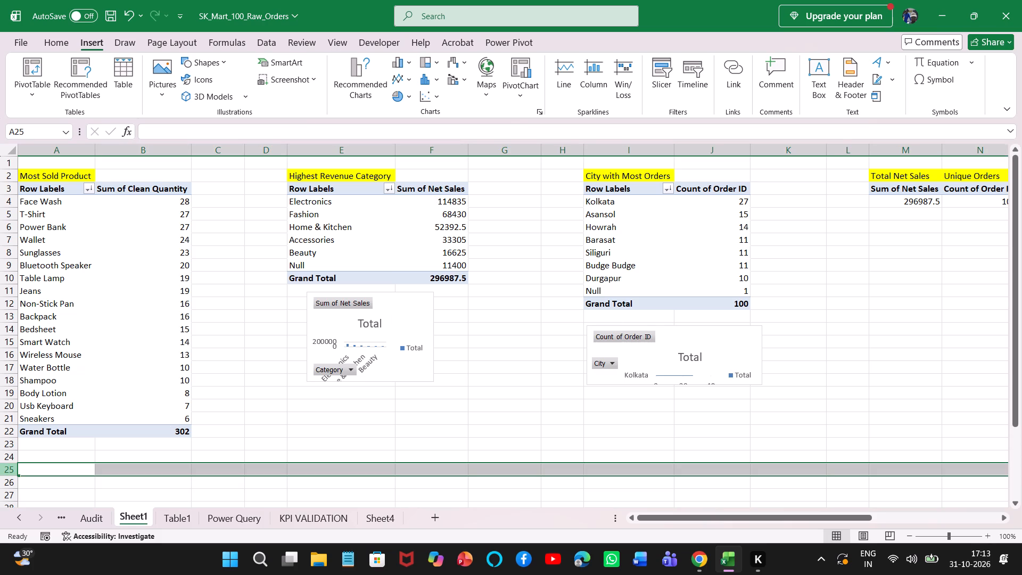
{"action": "key", "text": "ctrl+plus"}
{"action": "left_click_drag", "start_coordinate": [1017, 413], "coordinate": [1019, 426]}
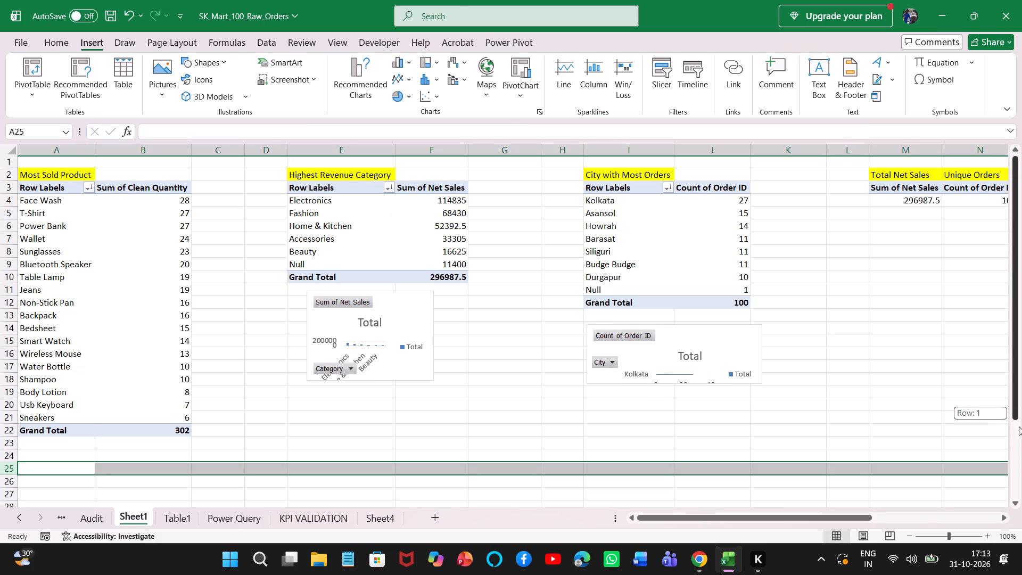
{"action": "left_click_drag", "start_coordinate": [1019, 426], "coordinate": [1021, 517]}
{"action": "key", "text": "ctrl+plus"}
{"action": "key", "text": "ctrl+plus"}
{"action": "key", "text": "ctrl+plus"}
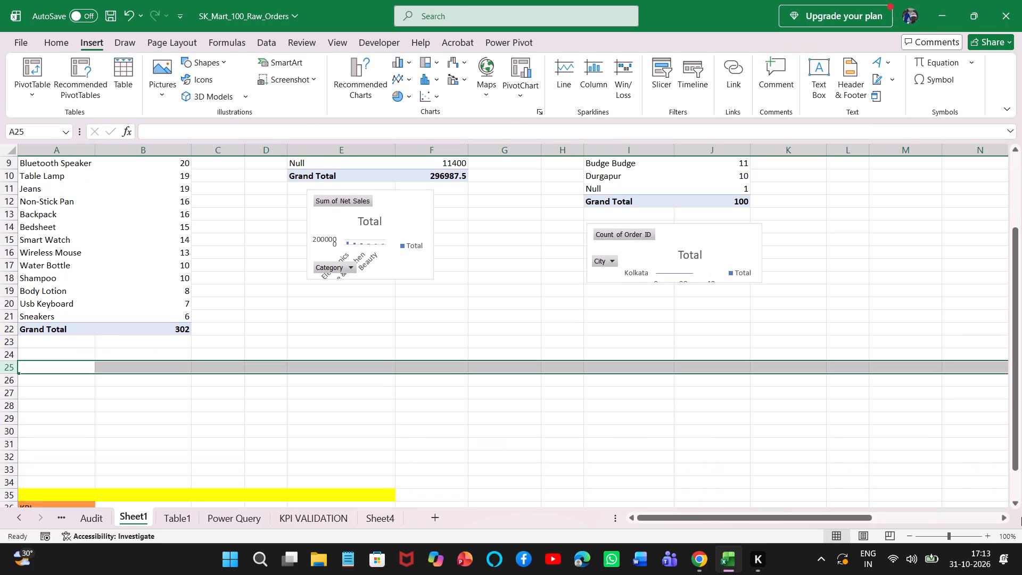
{"action": "key", "text": "ctrl+plus"}
{"action": "key", "text": "ctrl+plus"}
{"action": "key", "text": "ctrl+plus"}
{"action": "key", "text": "ctrl+plus"}
{"action": "key", "text": "ctrl+plus"}
{"action": "key", "text": "ctrl+plus"}
{"action": "key", "text": "ctrl+plus"}
{"action": "key", "text": "ctrl+plus"}
{"action": "key", "text": "ctrl+plus"}
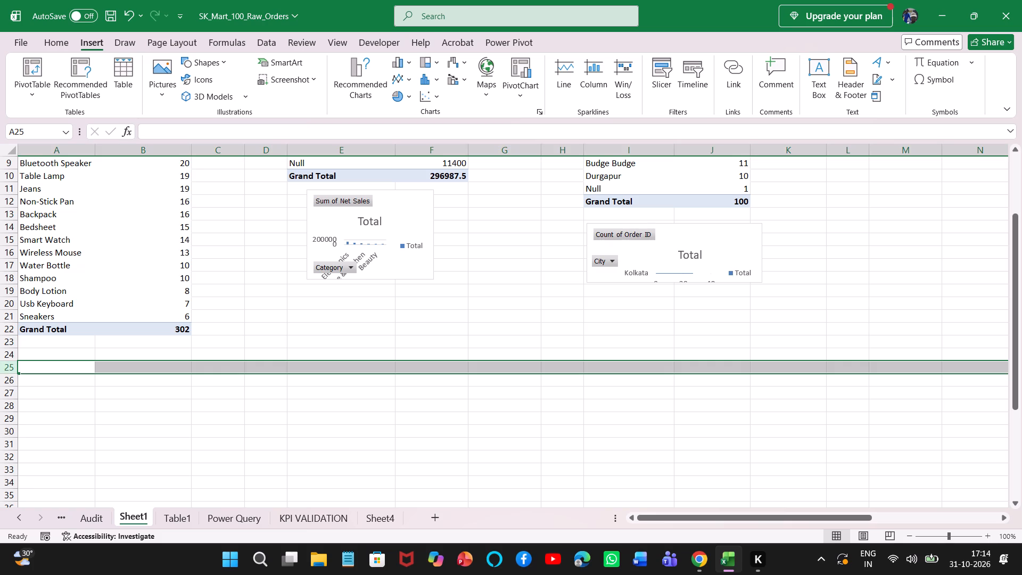
Insert a Clustered Bar PivotChart from the Most Sold Product pivot table and place it over the table's lower end and the blank rows beneath.
{"action": "left_click", "coordinate": [171, 293]}
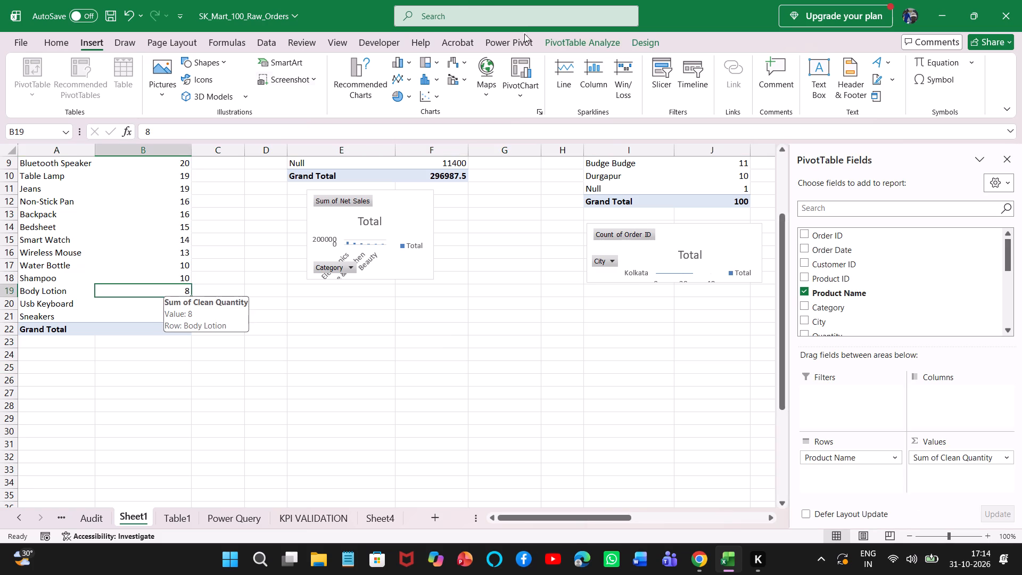
{"action": "left_click", "coordinate": [361, 72]}
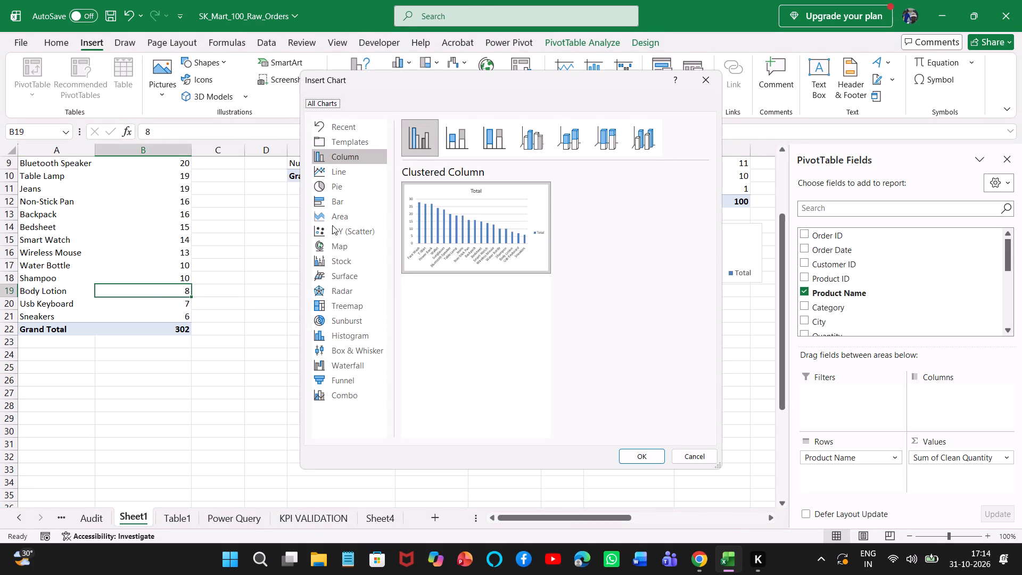
{"action": "left_click", "coordinate": [335, 204]}
{"action": "left_click", "coordinate": [520, 245]}
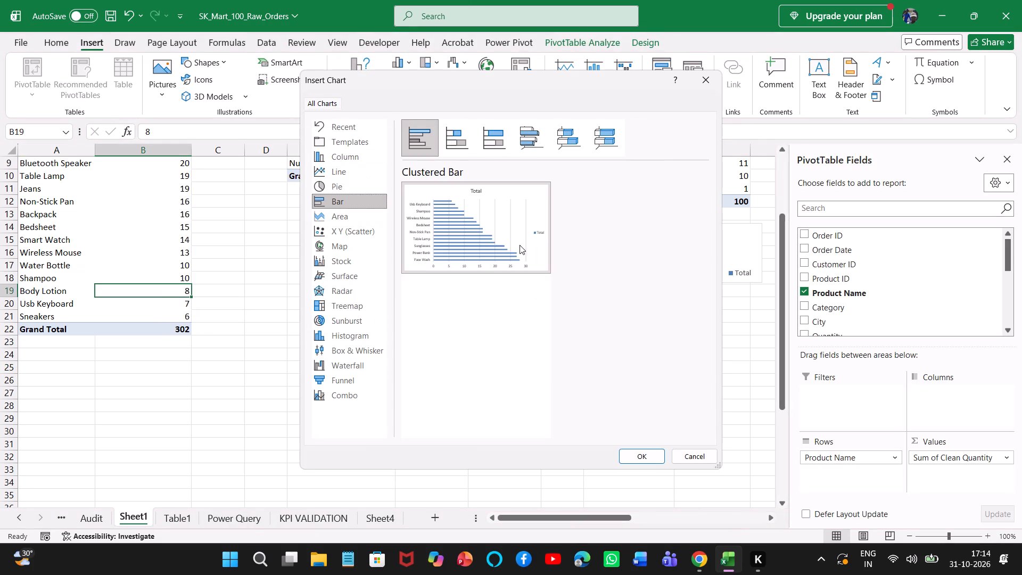
{"action": "left_click", "coordinate": [660, 462]}
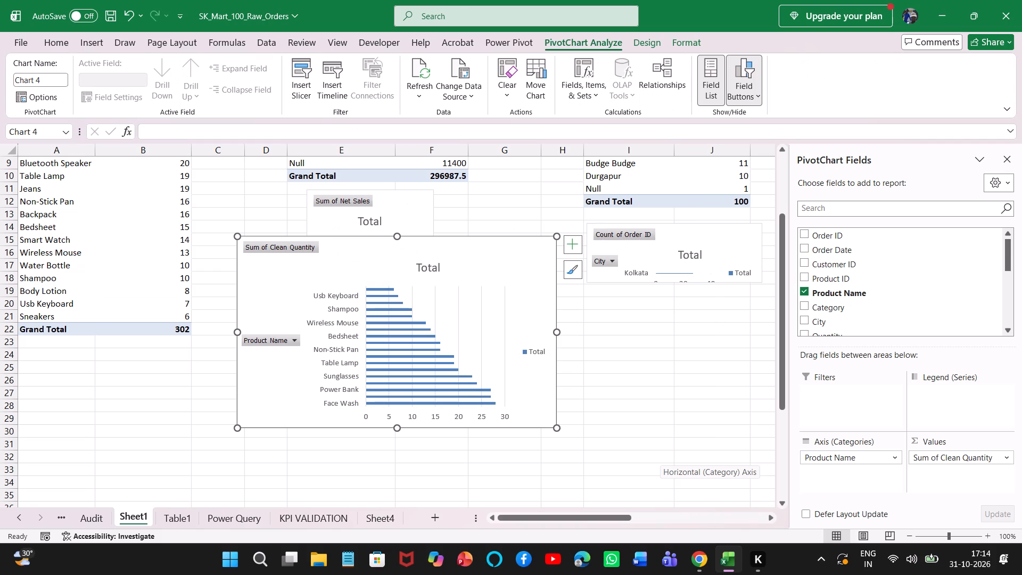
{"action": "left_click_drag", "start_coordinate": [364, 262], "coordinate": [146, 347]}
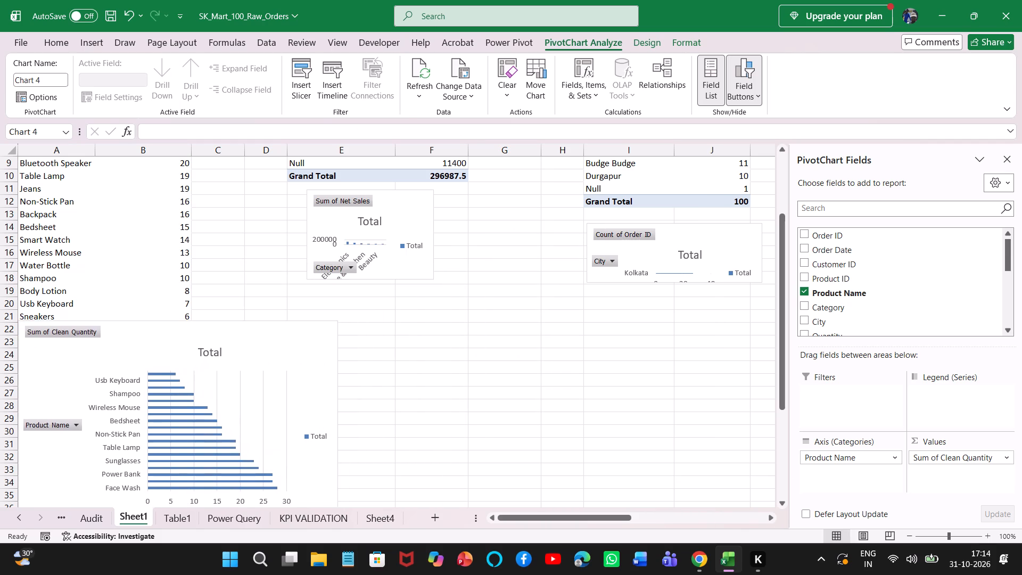
{"action": "left_click_drag", "start_coordinate": [146, 347], "coordinate": [146, 347]}
Copy the Sum of Clean Quantity bar chart.
{"action": "left_click", "coordinate": [162, 350]}
{"action": "key", "text": "ctrl+c"}
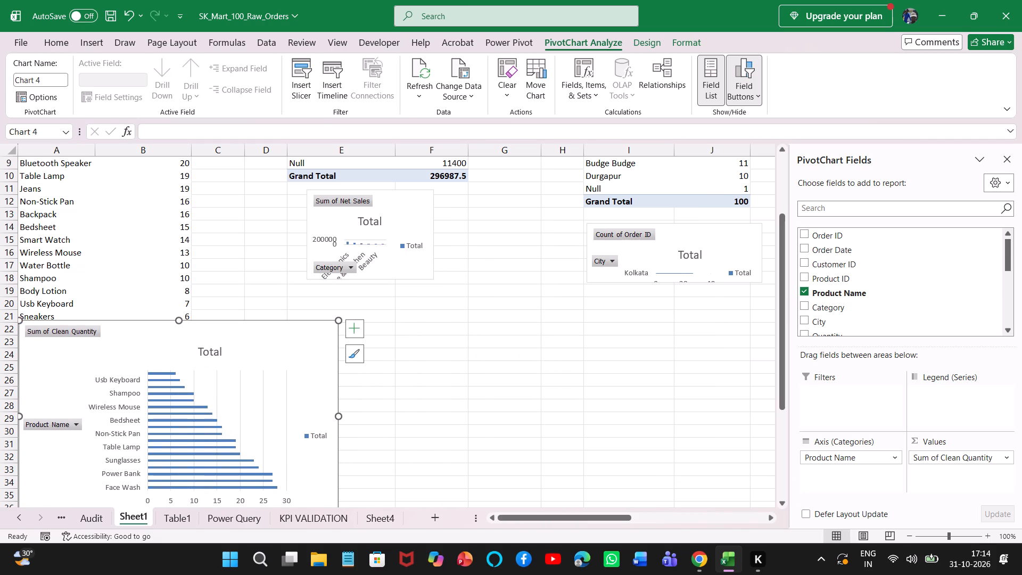
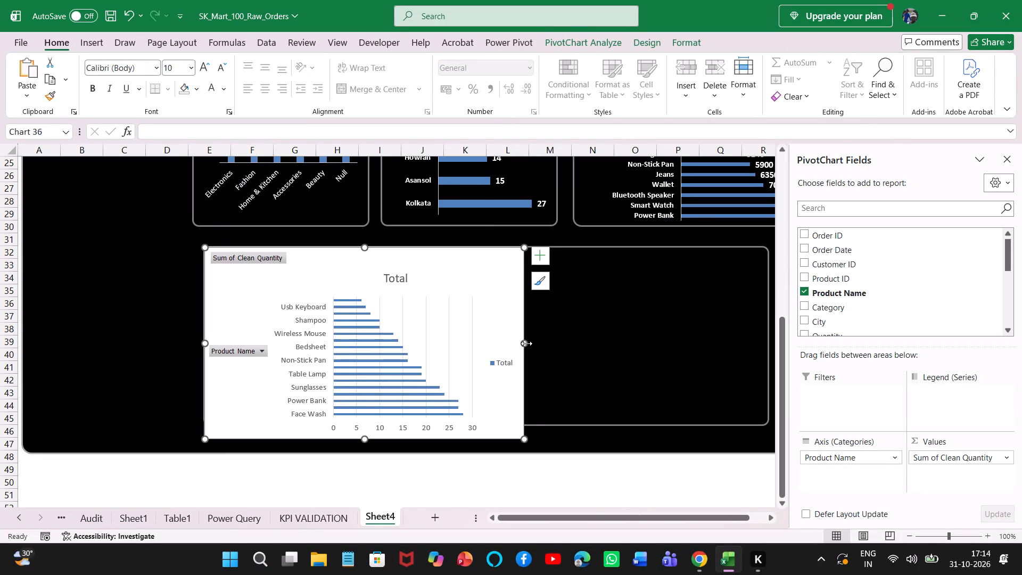
Widen the pasted Sum of Clean Quantity bar chart across the empty frame below the other charts and shift it slightly inward.
{"action": "left_click_drag", "start_coordinate": [526, 343], "coordinate": [731, 335]}
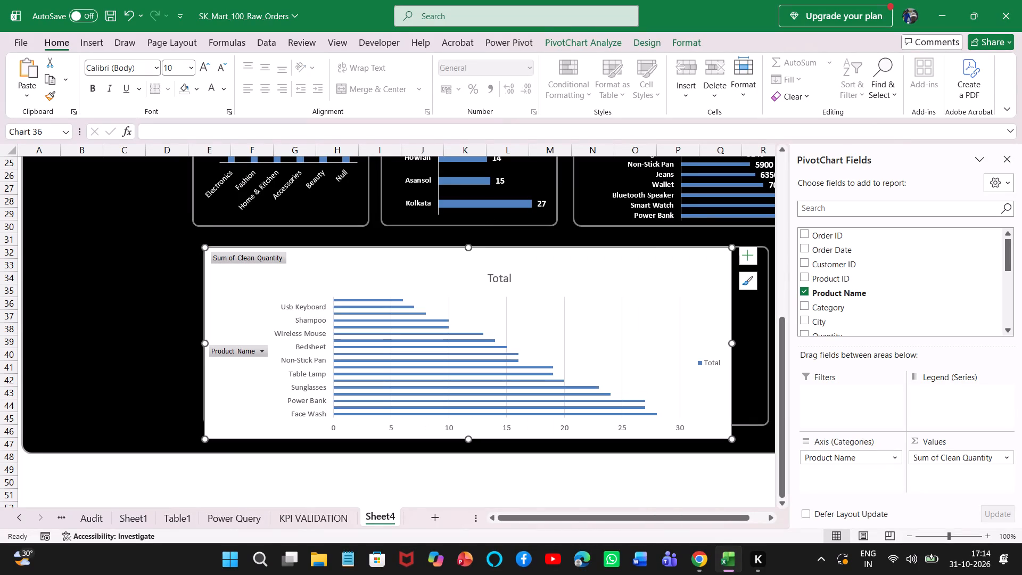
{"action": "left_click", "coordinate": [610, 273]}
{"action": "left_click", "coordinate": [563, 265]}
{"action": "left_click_drag", "start_coordinate": [464, 265], "coordinate": [488, 278]}
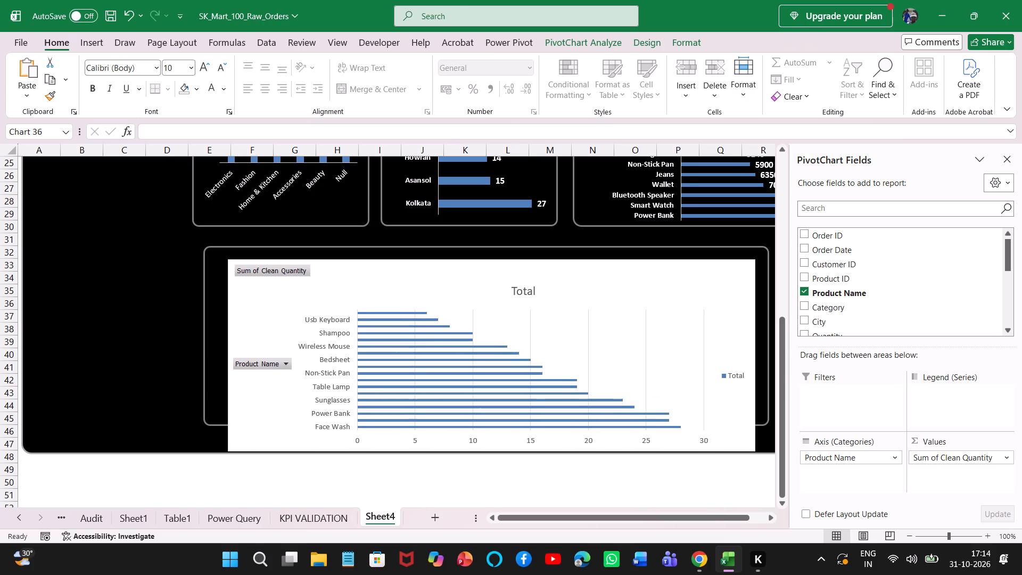
{"action": "left_click_drag", "start_coordinate": [488, 278], "coordinate": [483, 269]}
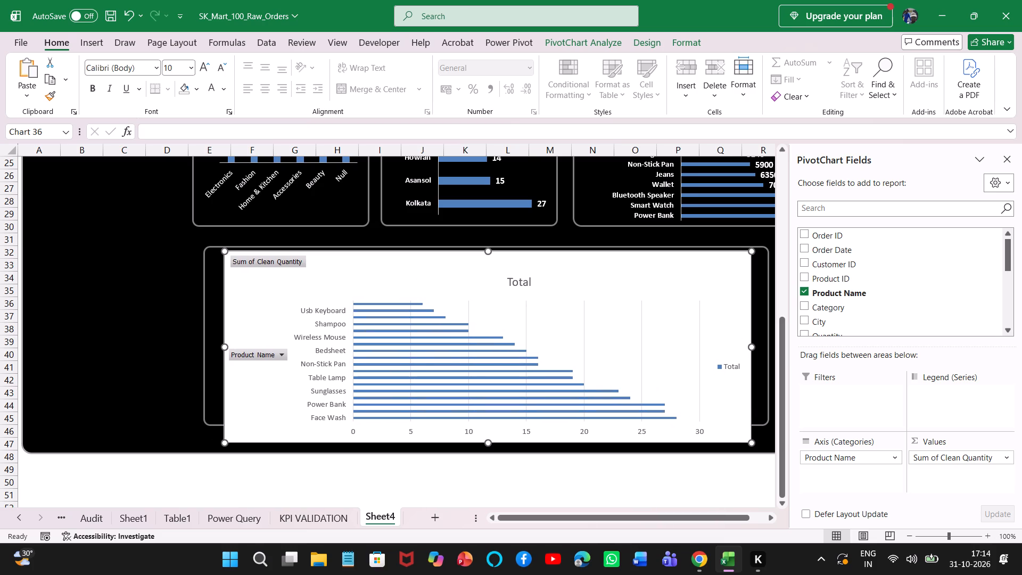
Hide all field buttons on the Sum of Clean Quantity bar chart.
{"action": "left_click", "coordinate": [288, 259]}
{"action": "right_click", "coordinate": [288, 259]}
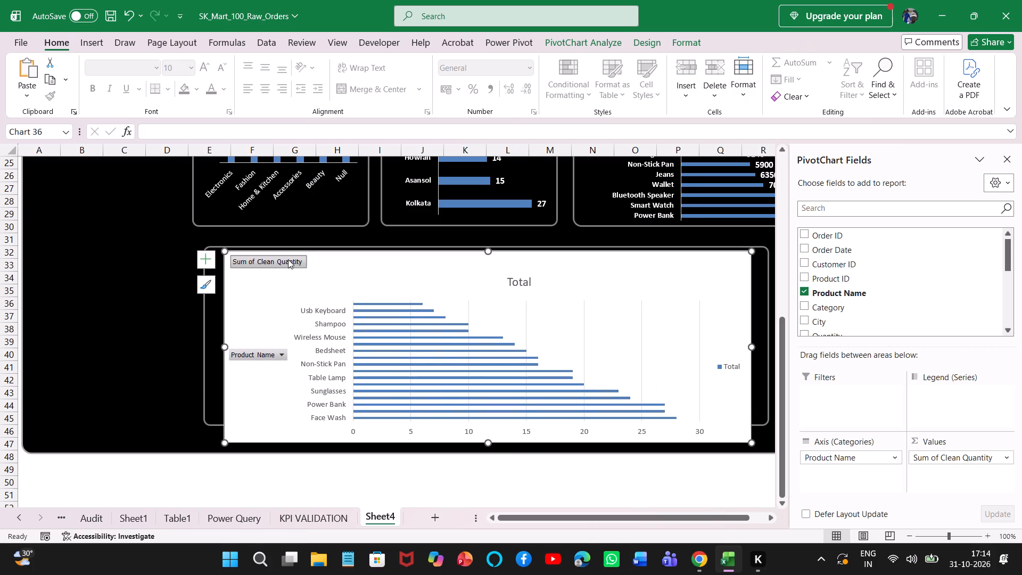
{"action": "left_click", "coordinate": [340, 407]}
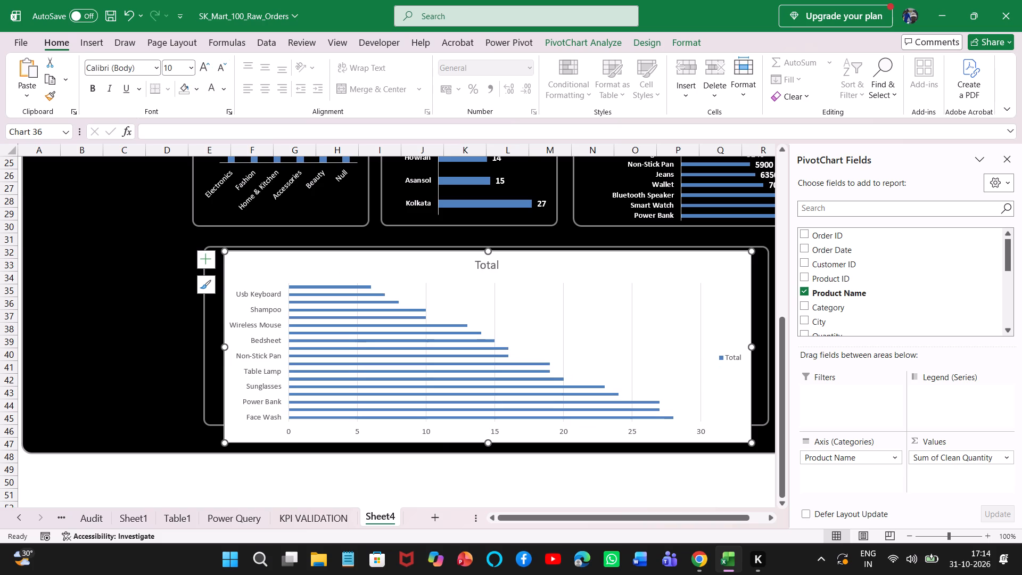
{"action": "left_click", "coordinate": [408, 430]}
Strip the horizontal value axis, the legend and the vertical gridlines from the Sum of Clean Quantity bar chart.
{"action": "left_click", "coordinate": [290, 433]}
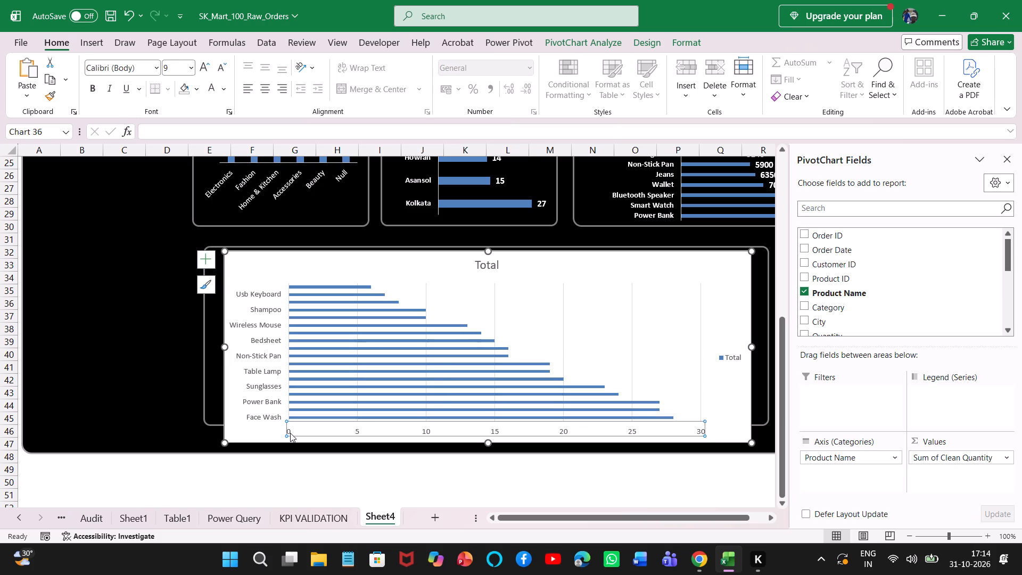
{"action": "key", "text": "BackSpace"}
{"action": "left_click", "coordinate": [724, 357]}
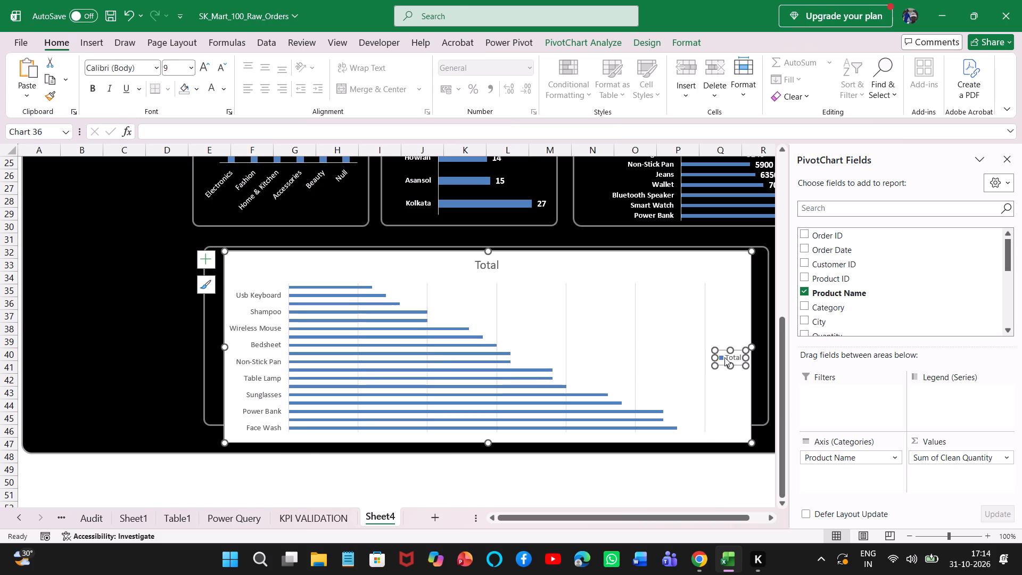
{"action": "key", "text": "BackSpace"}
{"action": "left_click", "coordinate": [590, 343]}
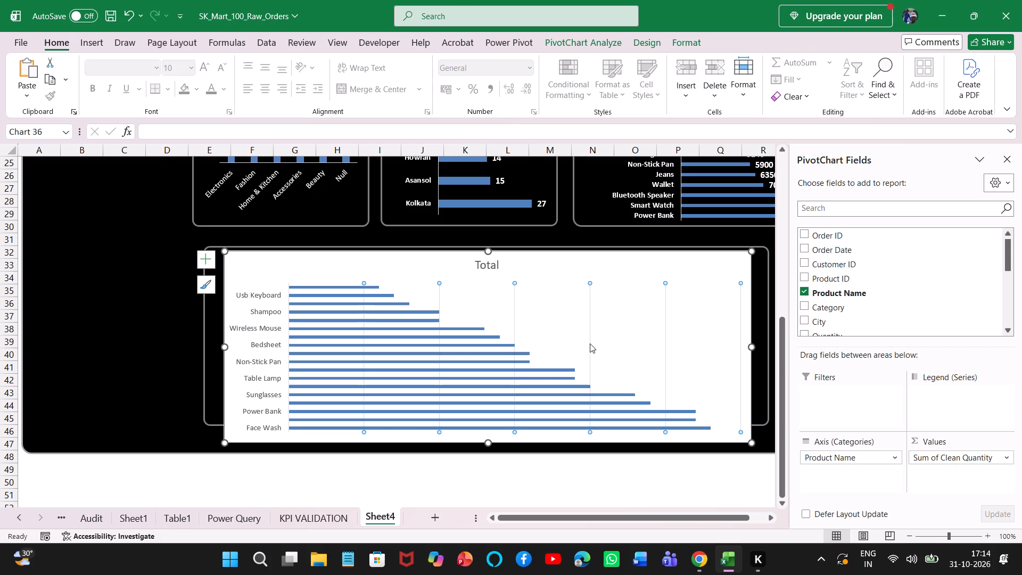
{"action": "key", "text": "BackSpace"}
{"action": "left_click", "coordinate": [590, 343]}
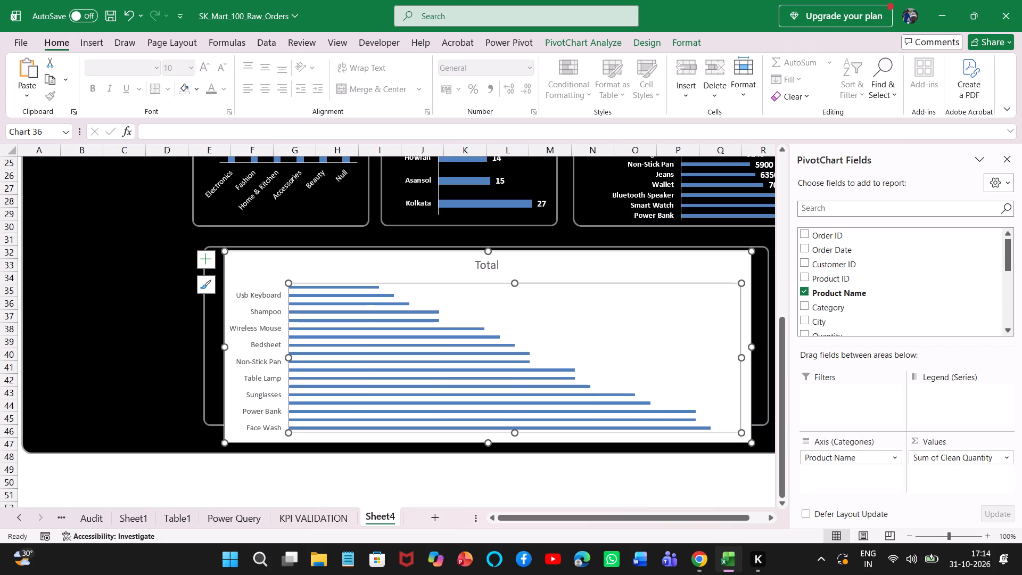
Resize the Sum of Clean Quantity bar chart to fit just inside its rounded frame, spanning roughly rows 32 to 44.
{"action": "left_click", "coordinate": [345, 265]}
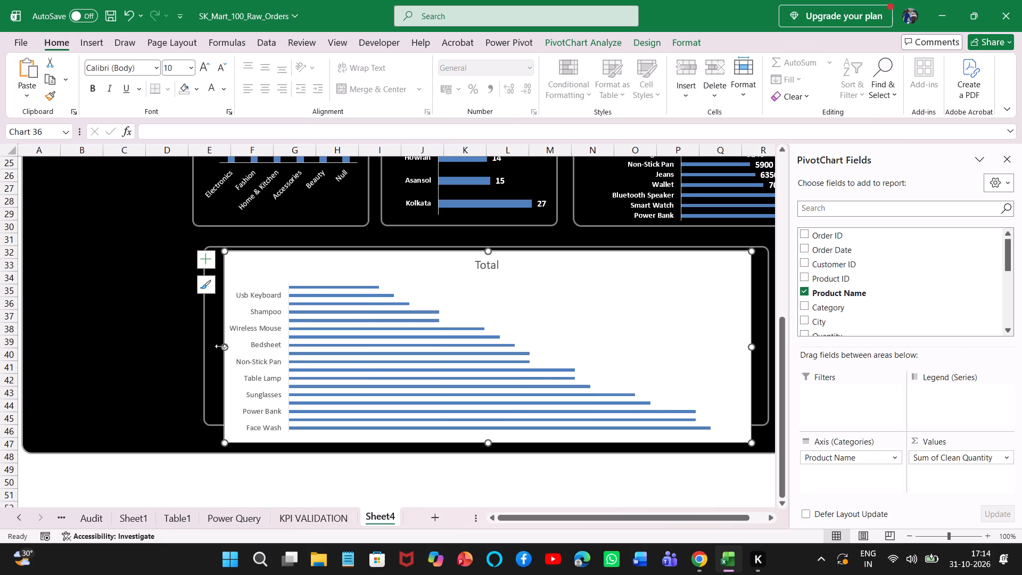
{"action": "left_click_drag", "start_coordinate": [224, 347], "coordinate": [212, 342]}
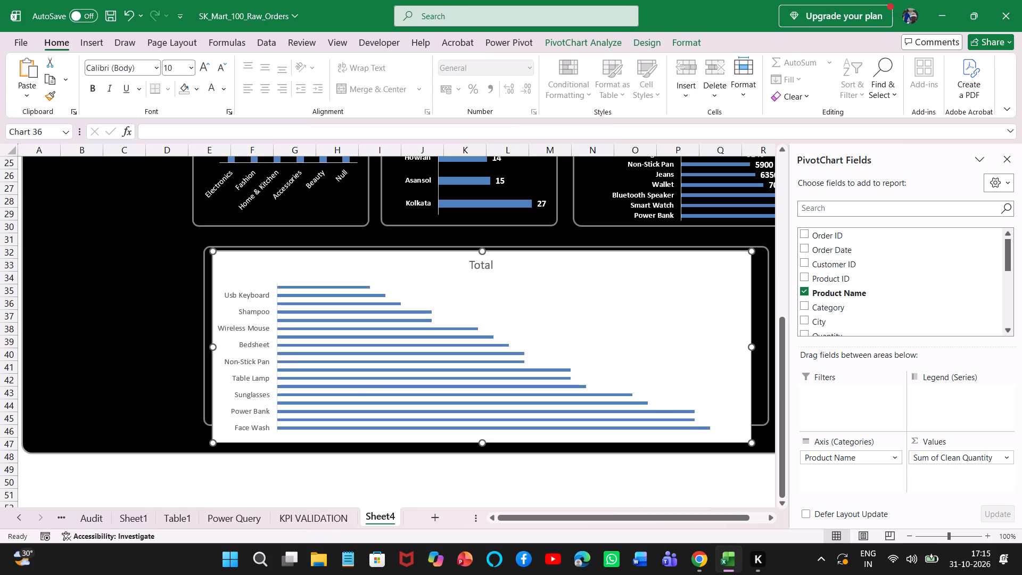
{"action": "left_click_drag", "start_coordinate": [482, 441], "coordinate": [481, 417]}
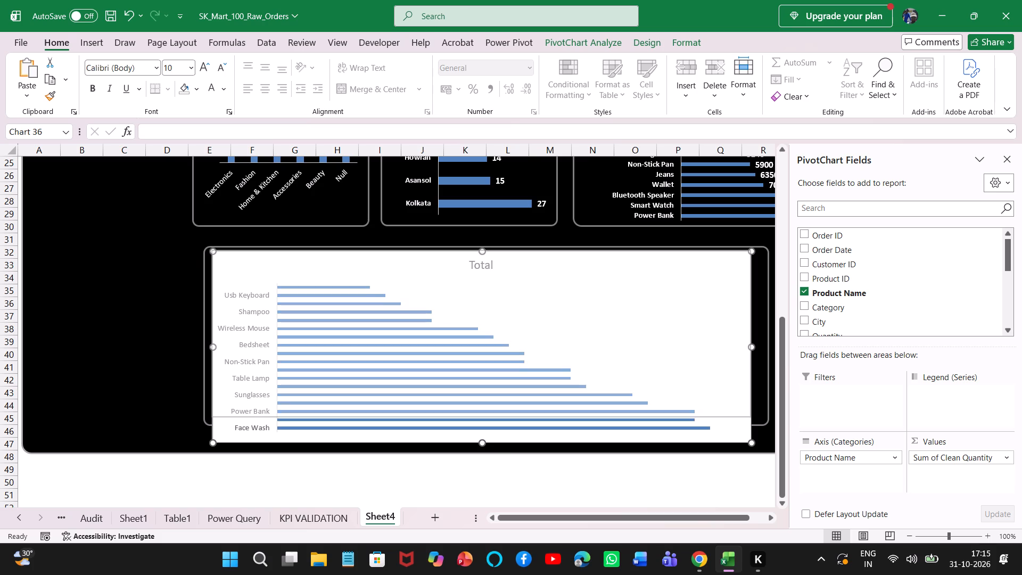
{"action": "left_click_drag", "start_coordinate": [481, 417], "coordinate": [481, 418]}
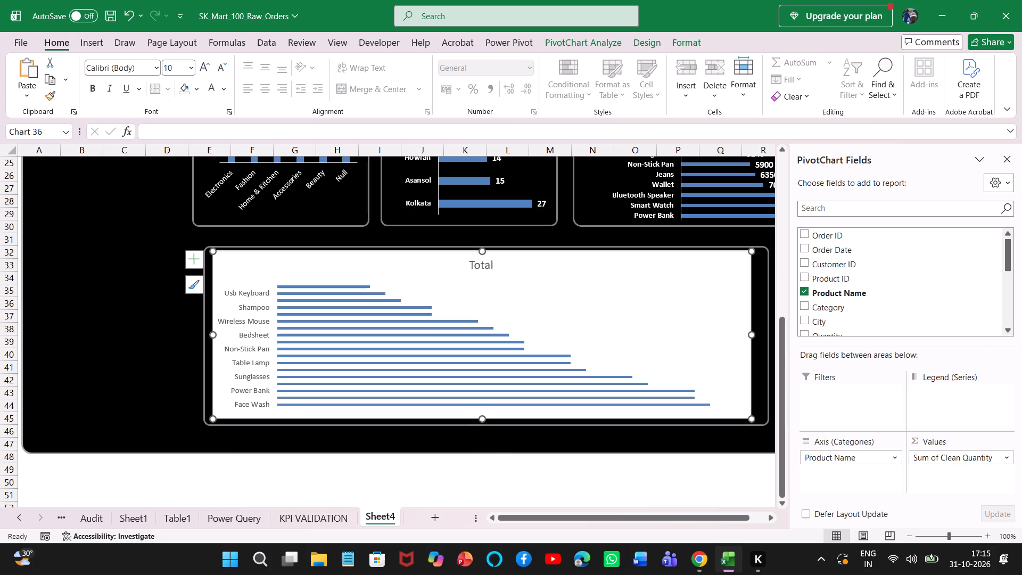
{"action": "left_click_drag", "start_coordinate": [751, 335], "coordinate": [764, 337]}
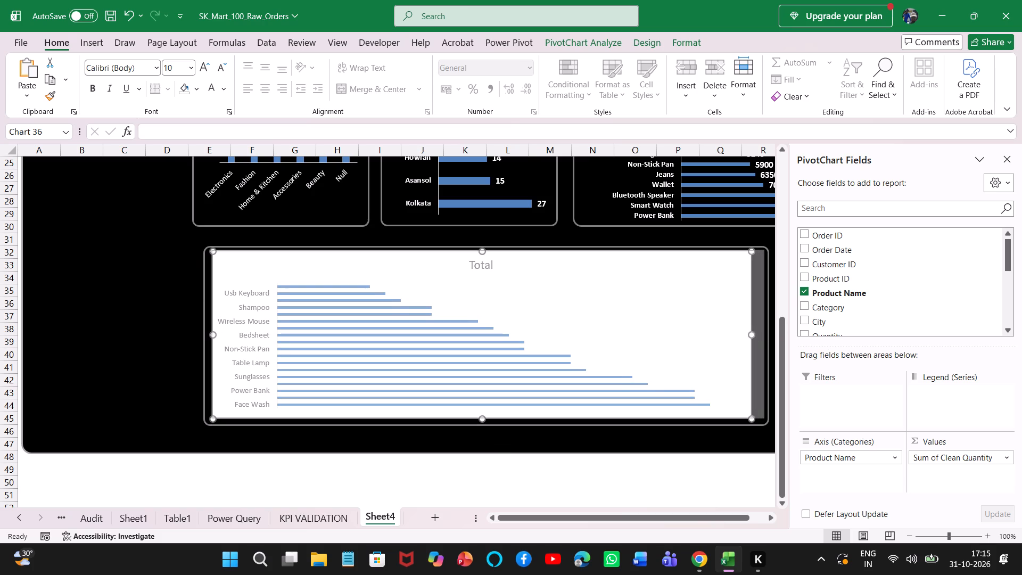
{"action": "left_click", "coordinate": [698, 323]}
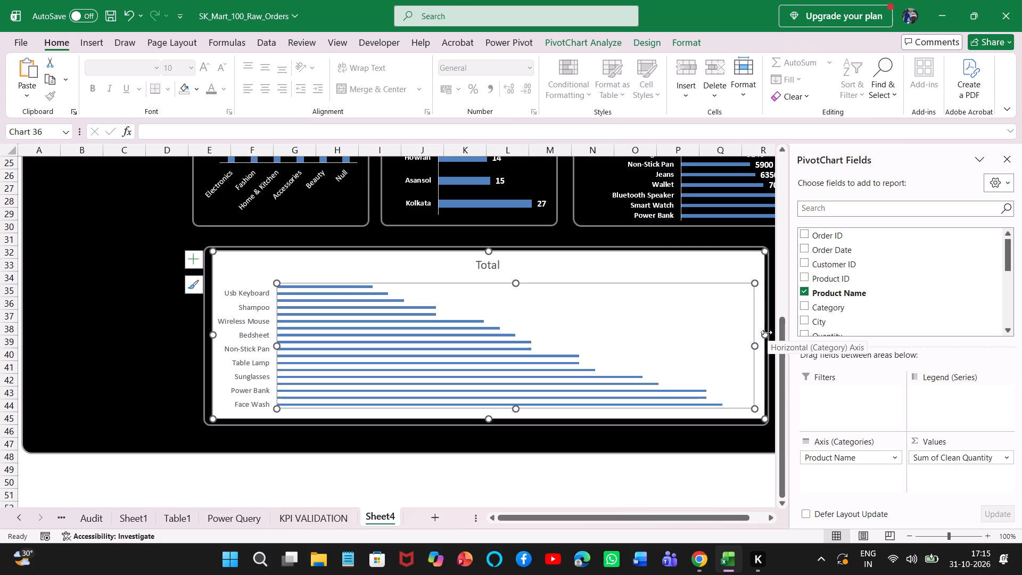
Review the whole dashboard layout, from the Sales Analysis Dashboard title and KPI cards down to the new bar chart.
{"action": "left_click", "coordinate": [147, 356]}
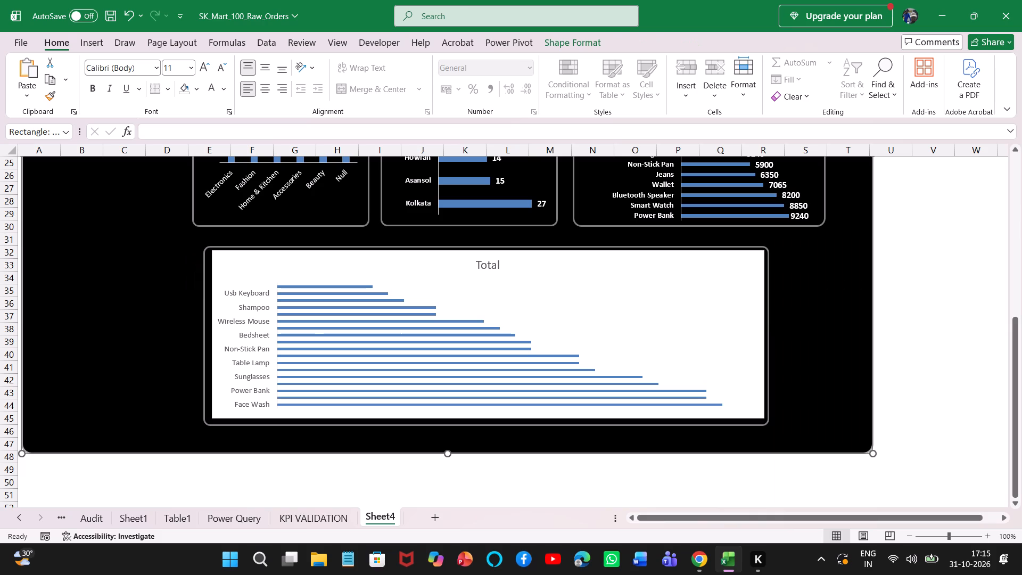
{"action": "triple_click", "coordinate": [1016, 503]}
{"action": "triple_click", "coordinate": [1016, 503]}
{"action": "left_click", "coordinate": [1016, 503]}
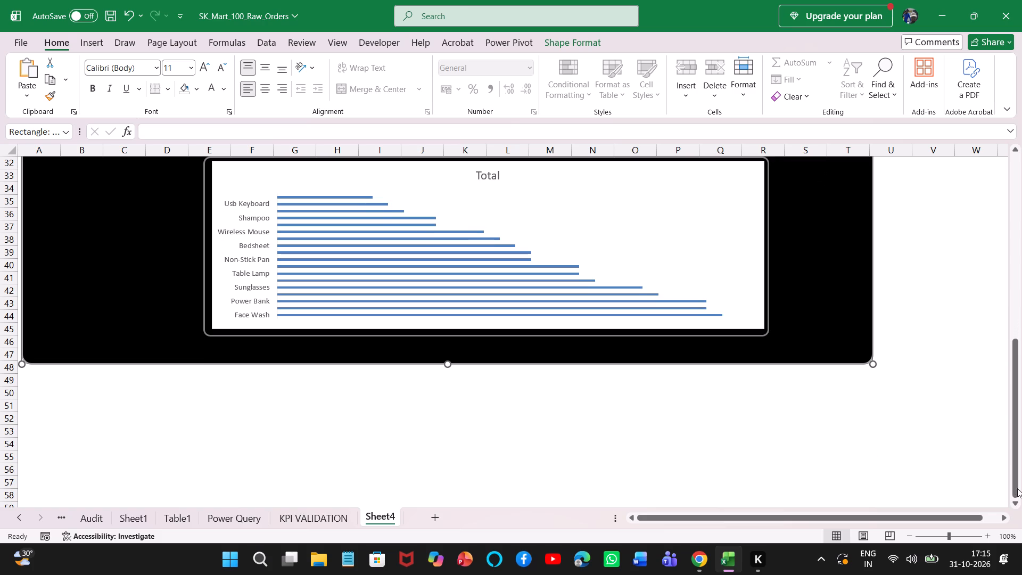
{"action": "left_click_drag", "start_coordinate": [1015, 474], "coordinate": [1010, 316]}
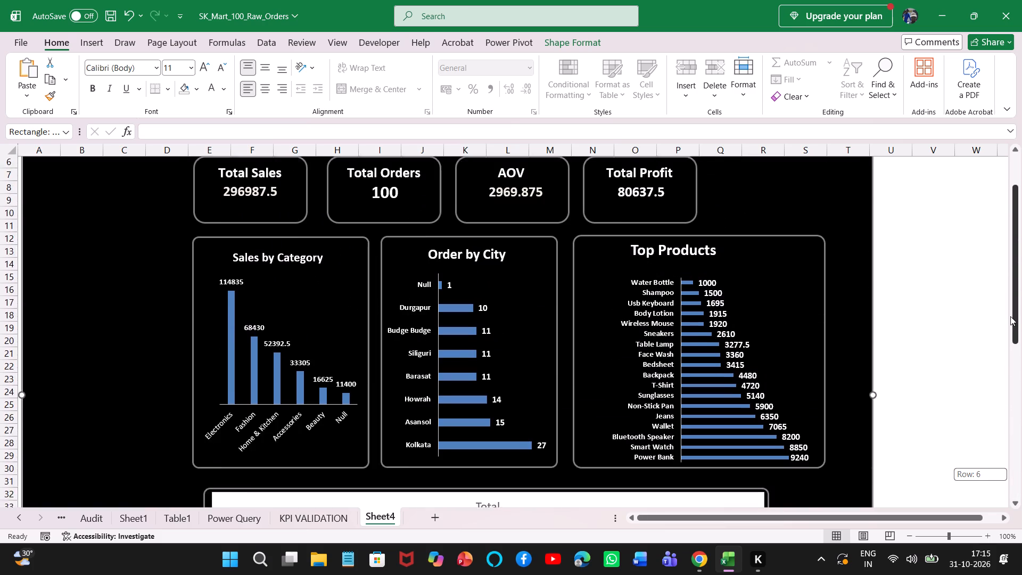
{"action": "left_click_drag", "start_coordinate": [1010, 316], "coordinate": [1013, 373]}
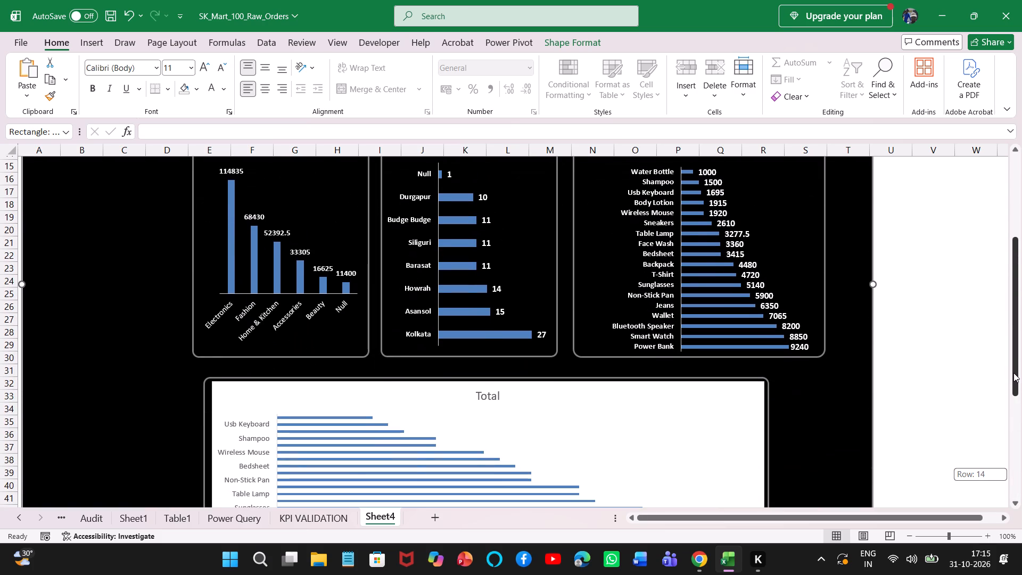
{"action": "left_click_drag", "start_coordinate": [1013, 373], "coordinate": [1016, 320]}
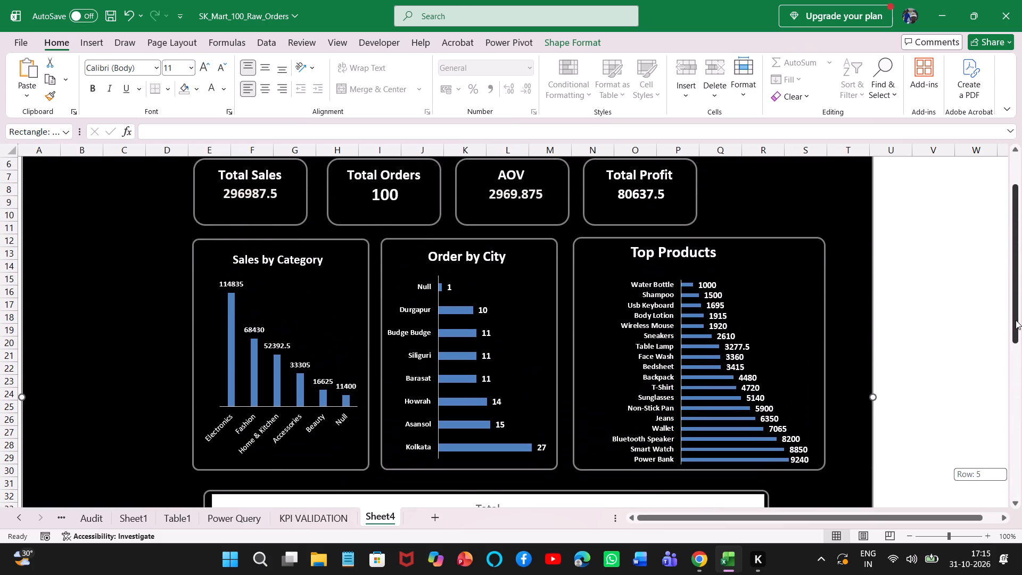
{"action": "left_click_drag", "start_coordinate": [1016, 320], "coordinate": [1016, 328]}
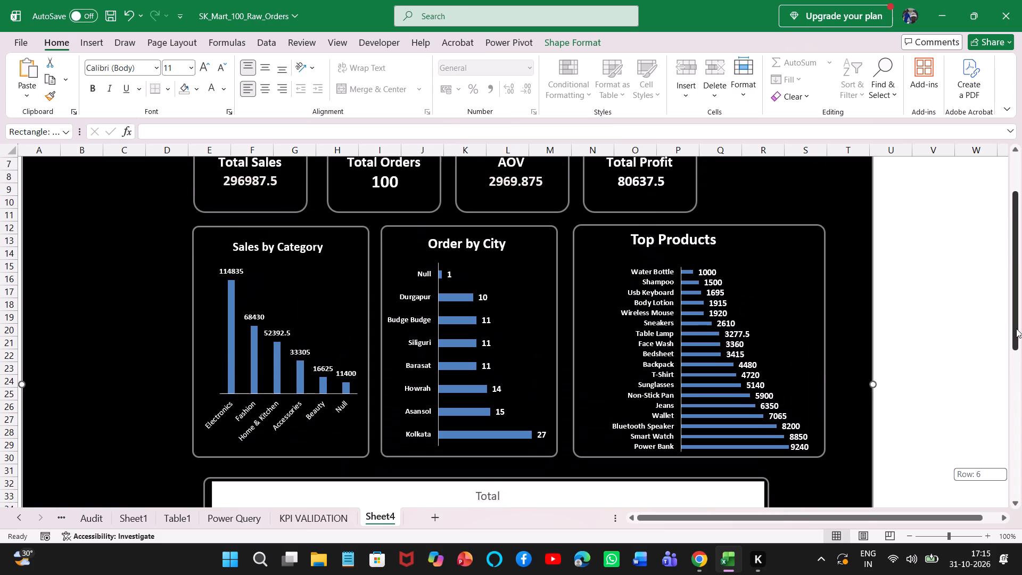
{"action": "left_click_drag", "start_coordinate": [1016, 328], "coordinate": [1021, 339]}
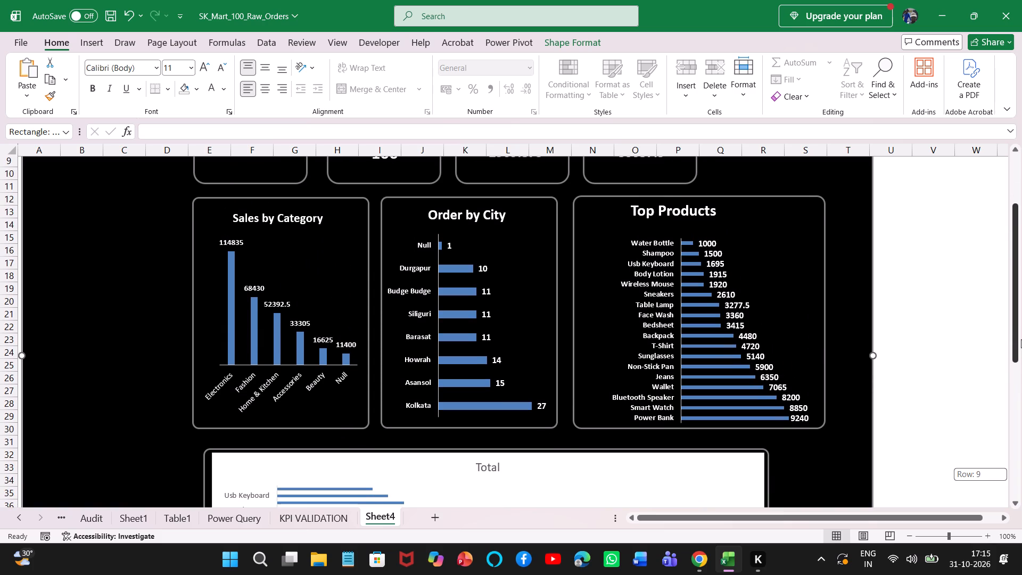
{"action": "left_click_drag", "start_coordinate": [1021, 339], "coordinate": [1021, 290]}
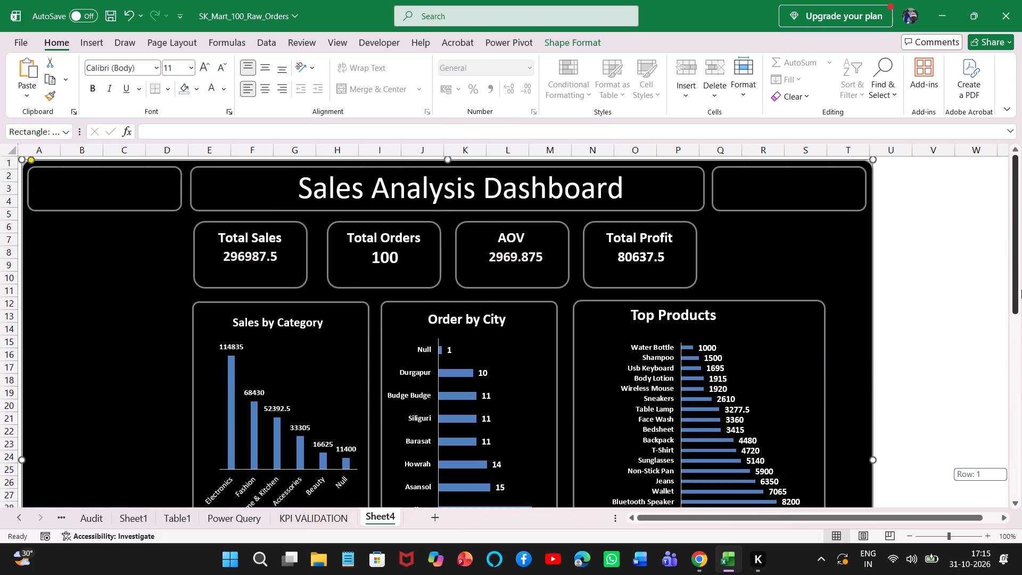
{"action": "left_click_drag", "start_coordinate": [1021, 290], "coordinate": [1018, 440]}
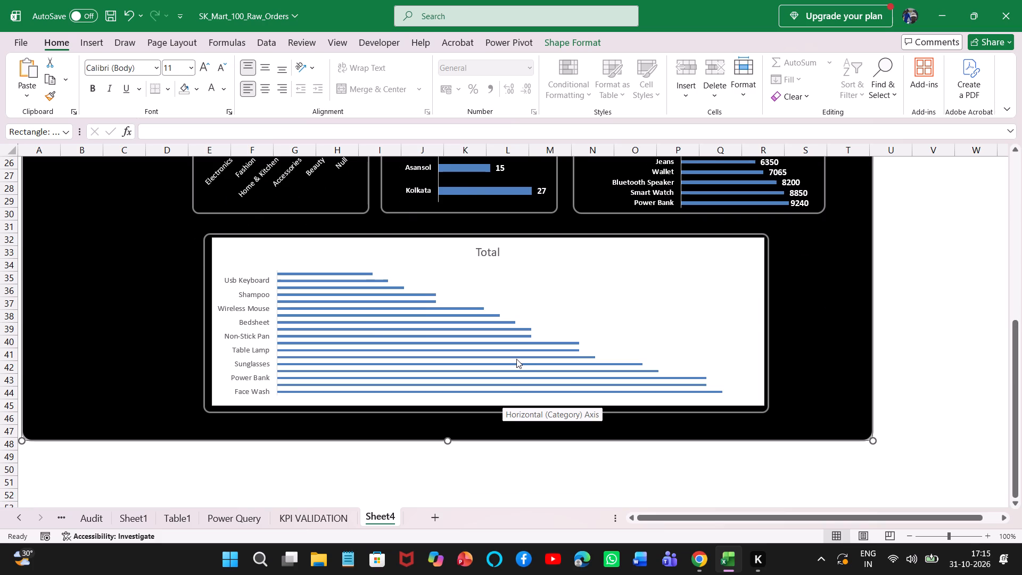
Extend the dashboard's black background rectangle downward past row 52.
{"action": "left_click", "coordinate": [580, 295]}
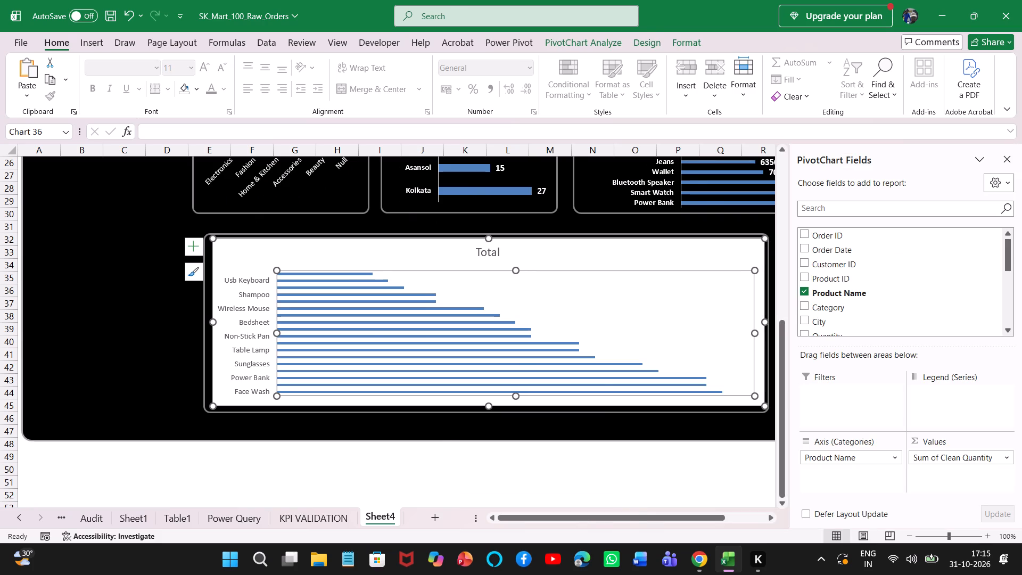
{"action": "left_click", "coordinate": [475, 425]}
{"action": "left_click_drag", "start_coordinate": [450, 440], "coordinate": [457, 500]}
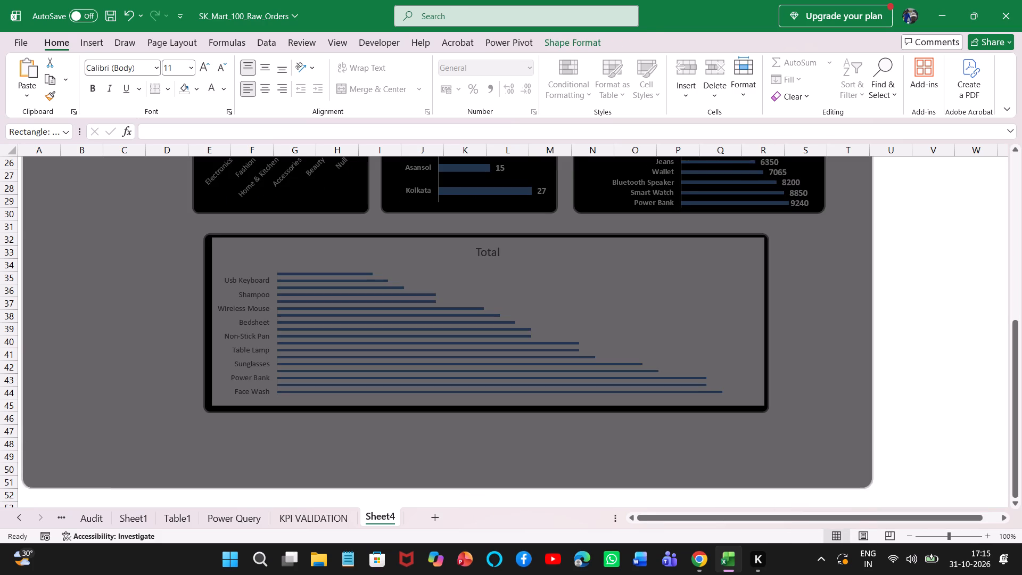
{"action": "left_click_drag", "start_coordinate": [457, 500], "coordinate": [461, 539]}
Reshape the rounded frame around the new bar chart into a taller, narrower one, spanning columns E to K down to about row 54.
{"action": "left_click", "coordinate": [613, 314]}
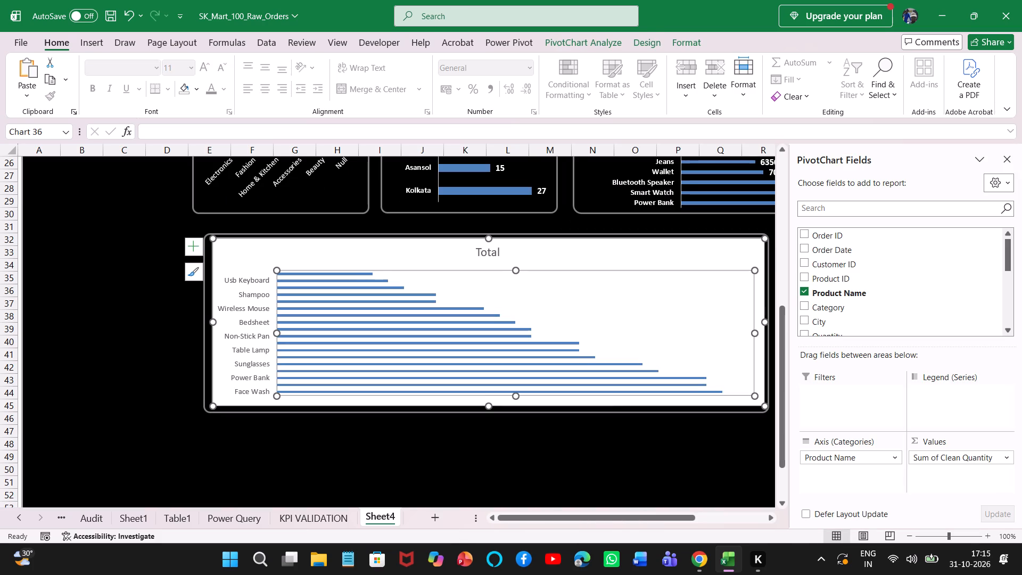
{"action": "left_click", "coordinate": [732, 233]}
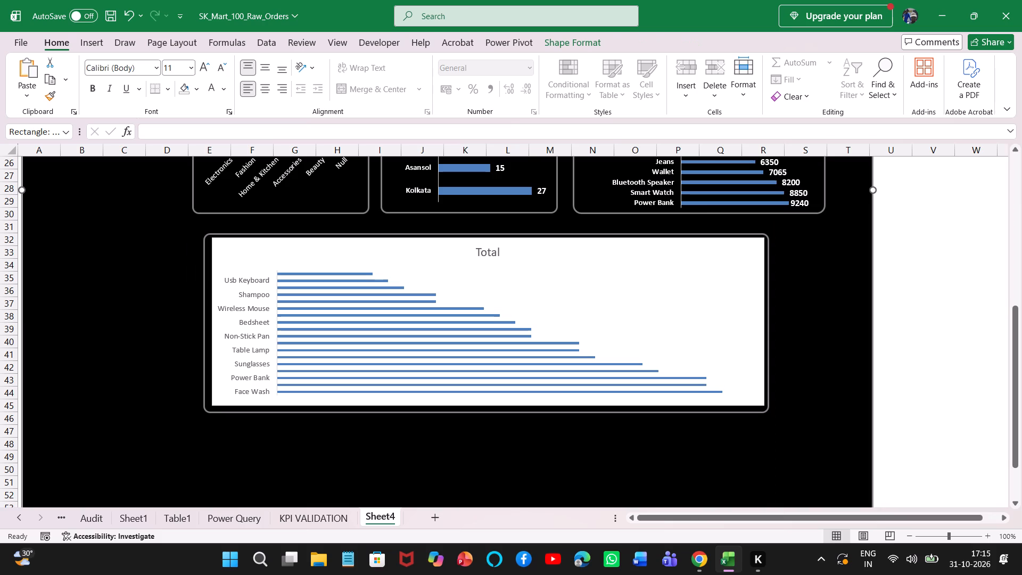
{"action": "left_click", "coordinate": [497, 414]}
{"action": "left_click", "coordinate": [495, 412]}
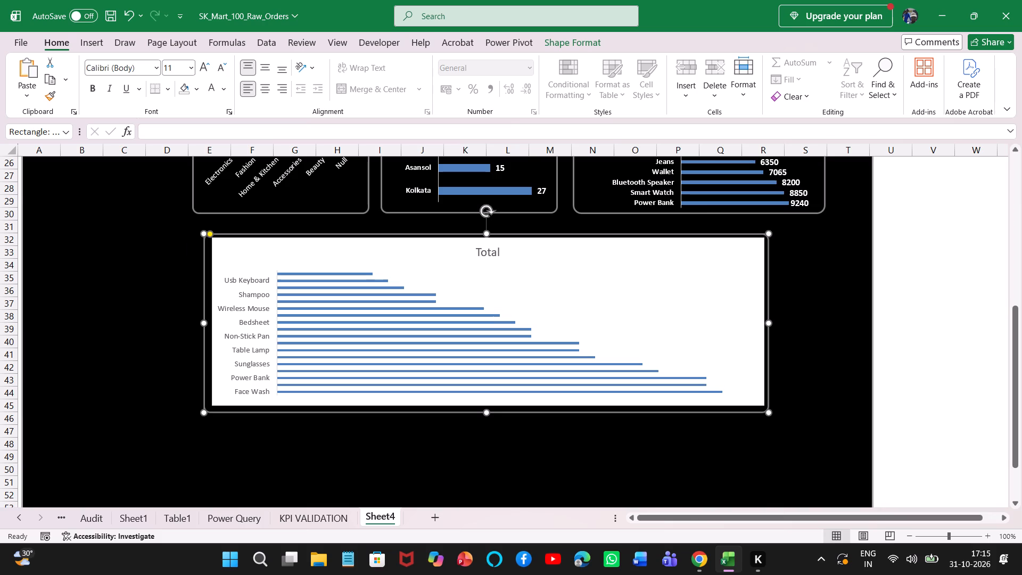
{"action": "left_click_drag", "start_coordinate": [487, 413], "coordinate": [480, 499]}
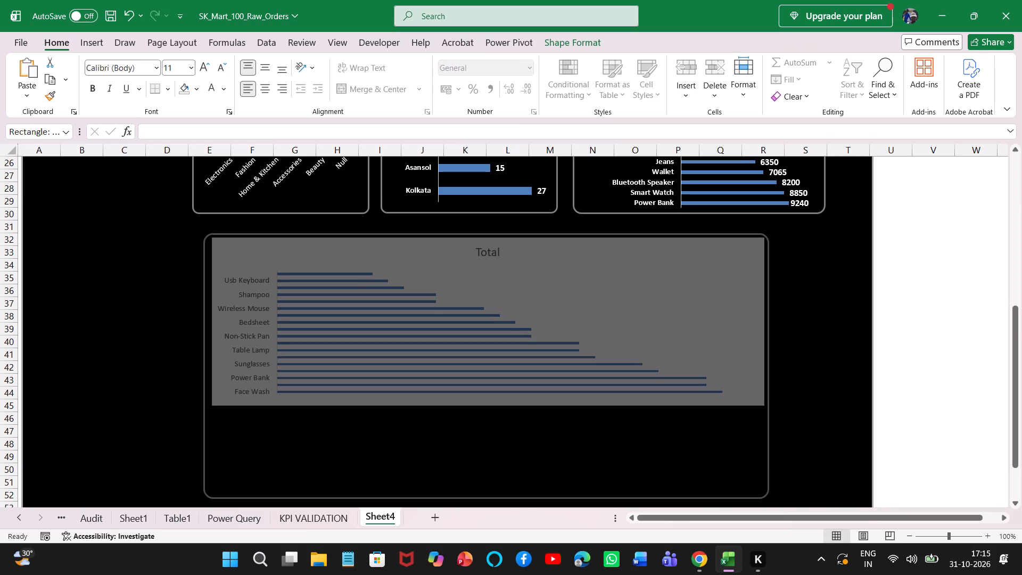
{"action": "left_click_drag", "start_coordinate": [480, 499], "coordinate": [480, 506]}
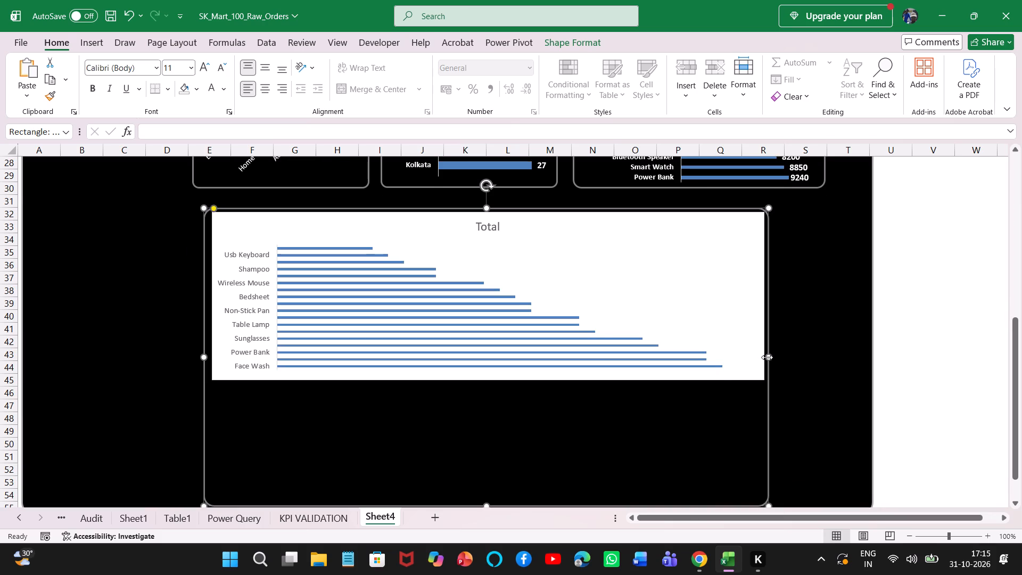
{"action": "left_click_drag", "start_coordinate": [767, 358], "coordinate": [480, 336]}
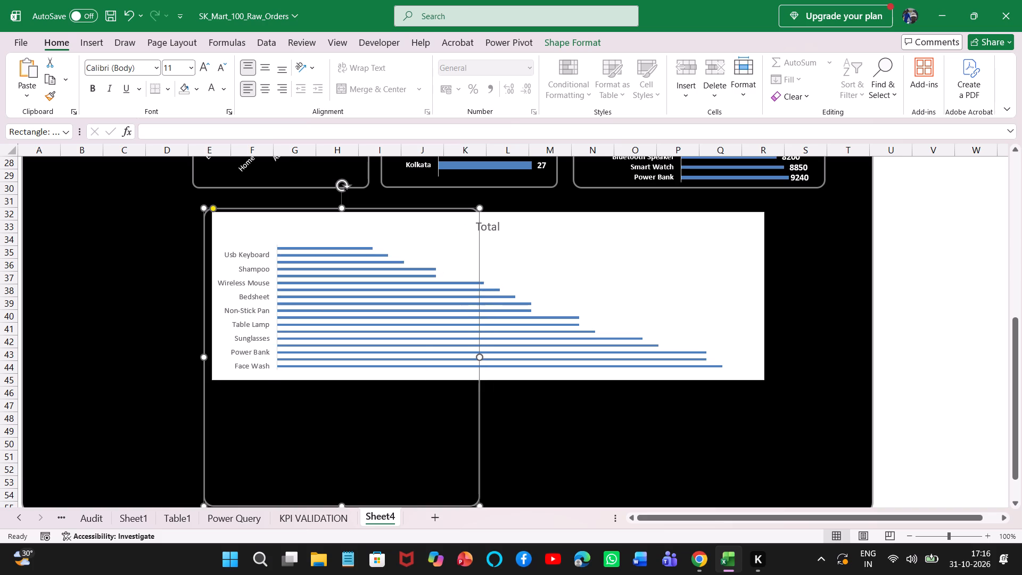
Narrow the Sum of Clean Quantity bar chart to span columns E to K, just inside the width of its rounded frame.
{"action": "left_click", "coordinate": [667, 241]}
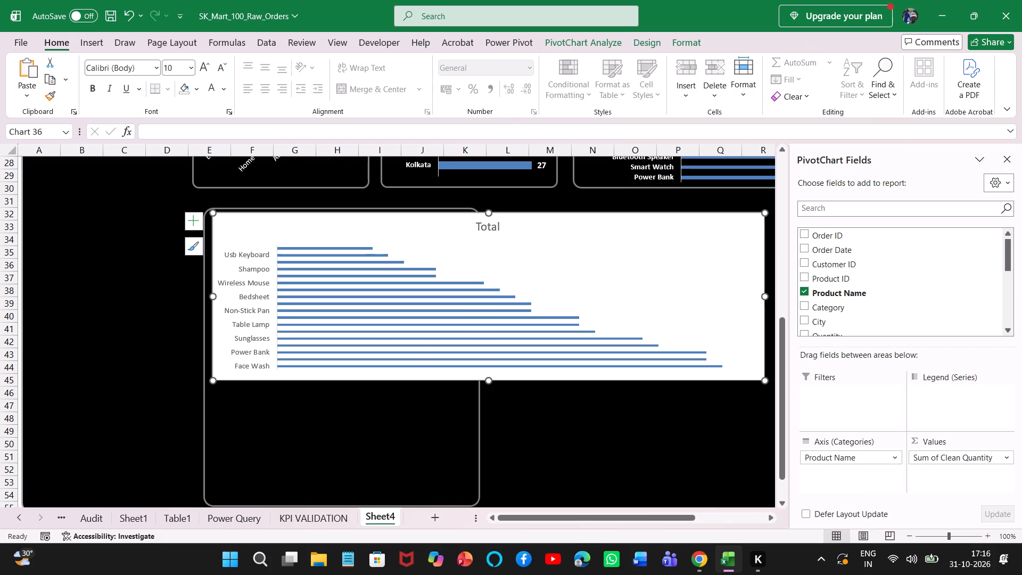
{"action": "left_click", "coordinate": [598, 267]}
{"action": "left_click", "coordinate": [726, 223]}
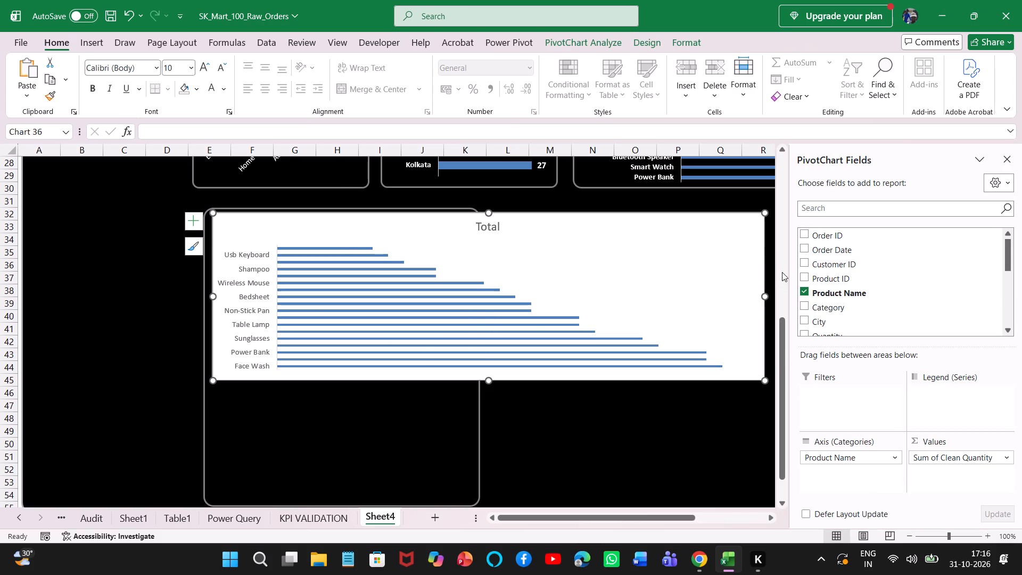
{"action": "left_click_drag", "start_coordinate": [768, 298], "coordinate": [439, 332]}
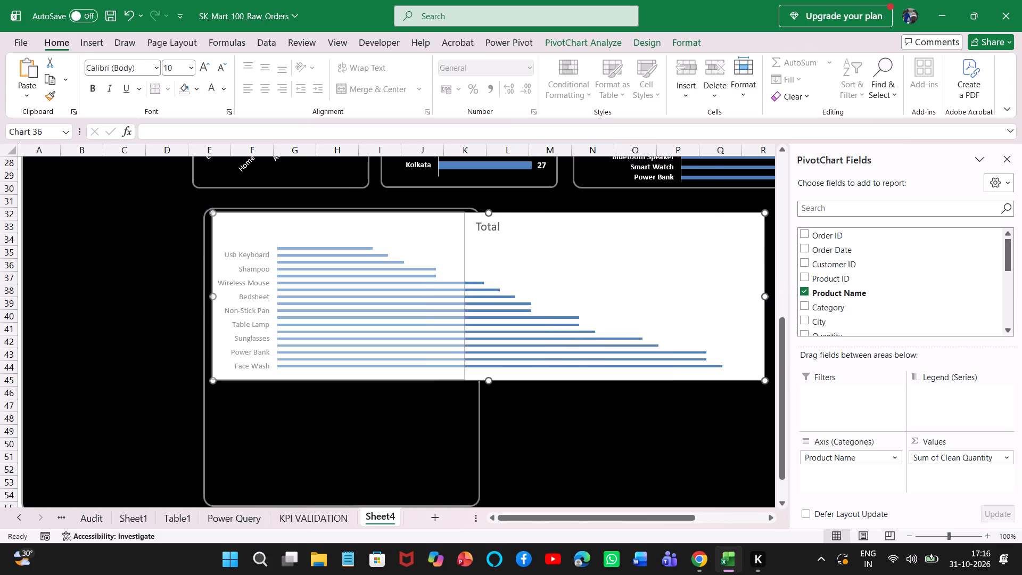
{"action": "left_click_drag", "start_coordinate": [439, 332], "coordinate": [466, 339]}
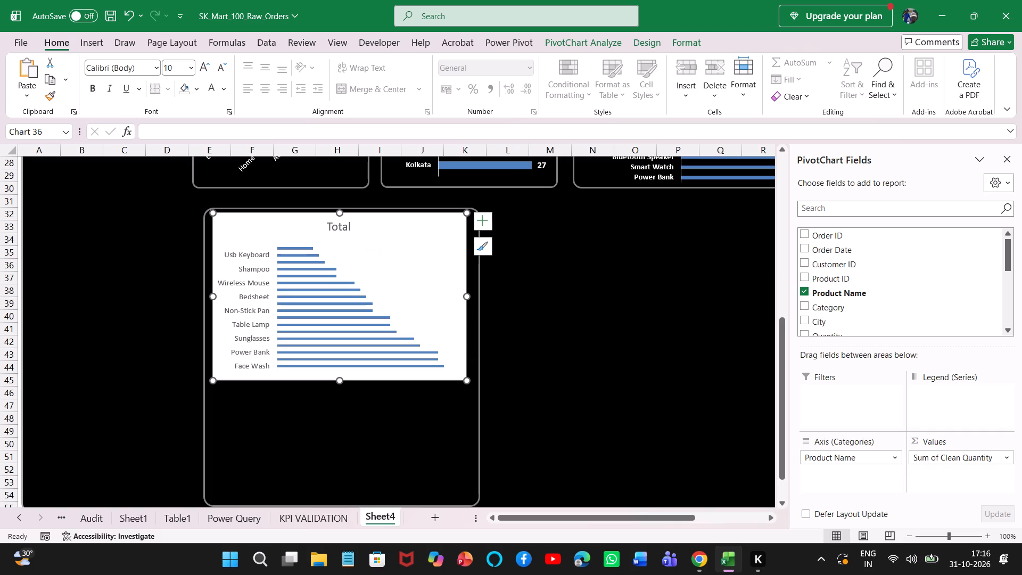
Shorten the rounded frame around the bar chart so its bottom edge sits just below the chart, at about row 45.
{"action": "left_click", "coordinate": [450, 425]}
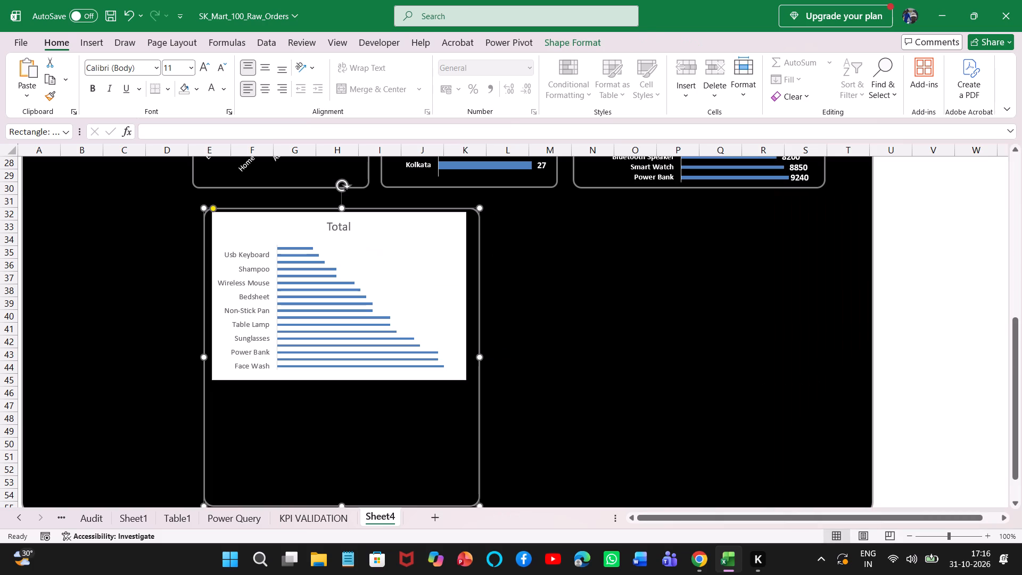
{"action": "left_click", "coordinate": [450, 425]}
{"action": "left_click_drag", "start_coordinate": [340, 502], "coordinate": [338, 428]}
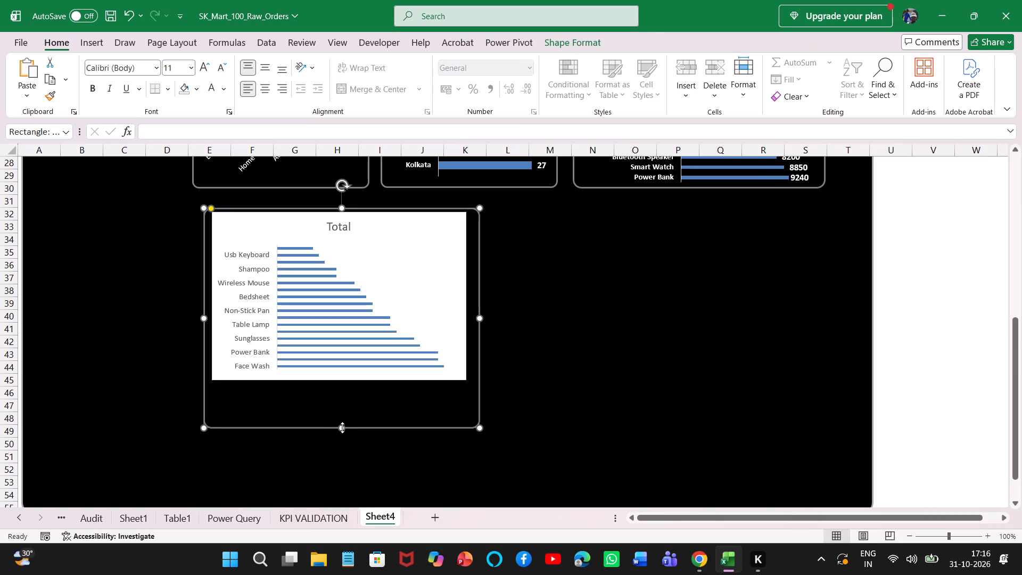
{"action": "left_click_drag", "start_coordinate": [342, 428], "coordinate": [347, 390]}
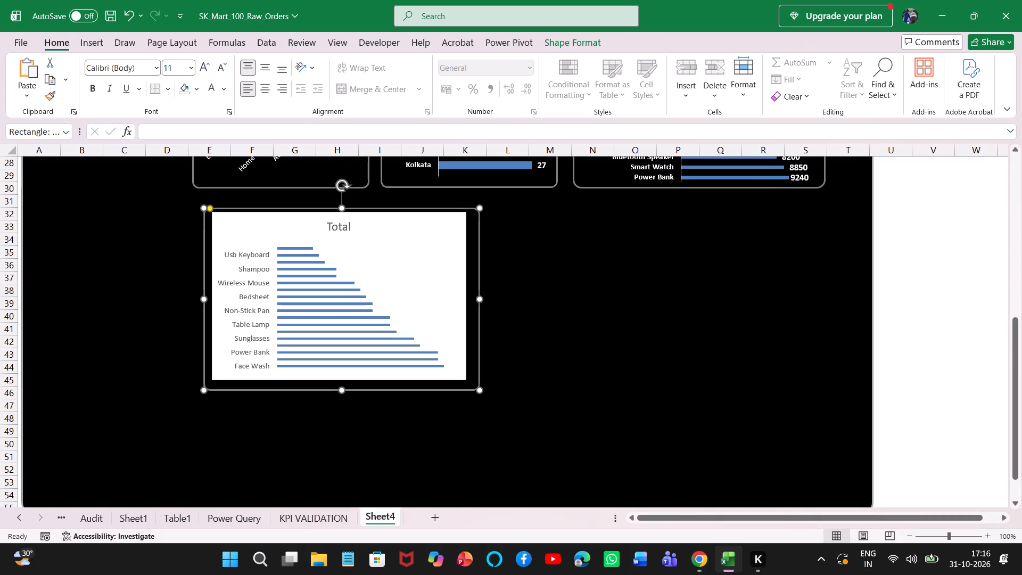
{"action": "left_click", "coordinate": [588, 377]}
Select the Total title of the product quantity bar chart for editing.
{"action": "left_click", "coordinate": [383, 325]}
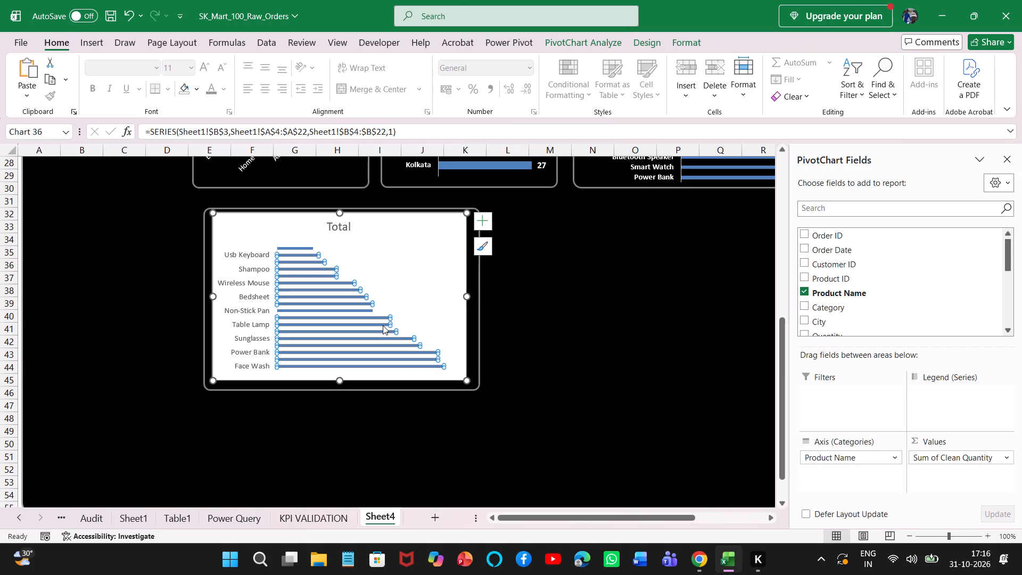
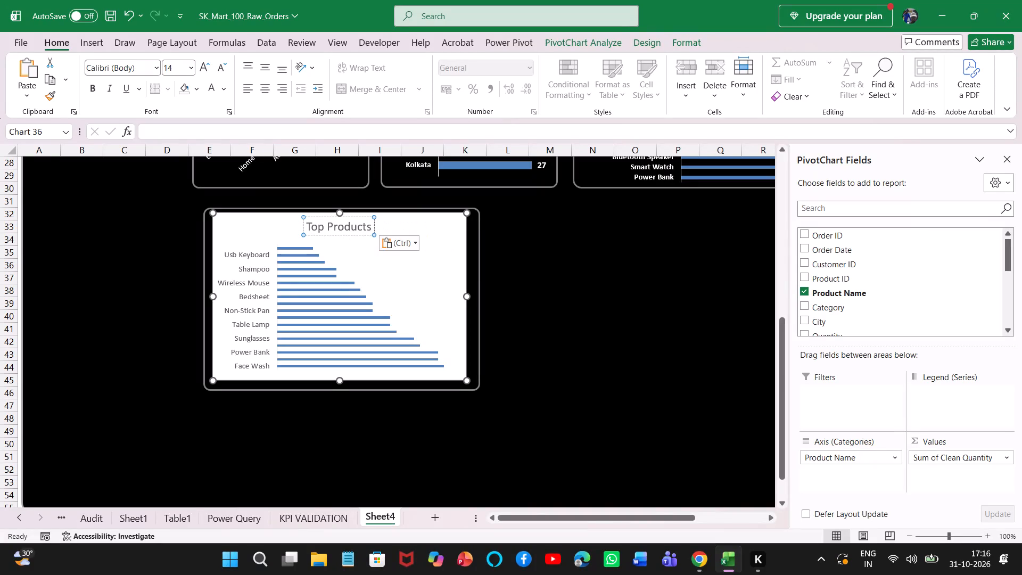
{"action": "left_click", "coordinate": [94, 91]}
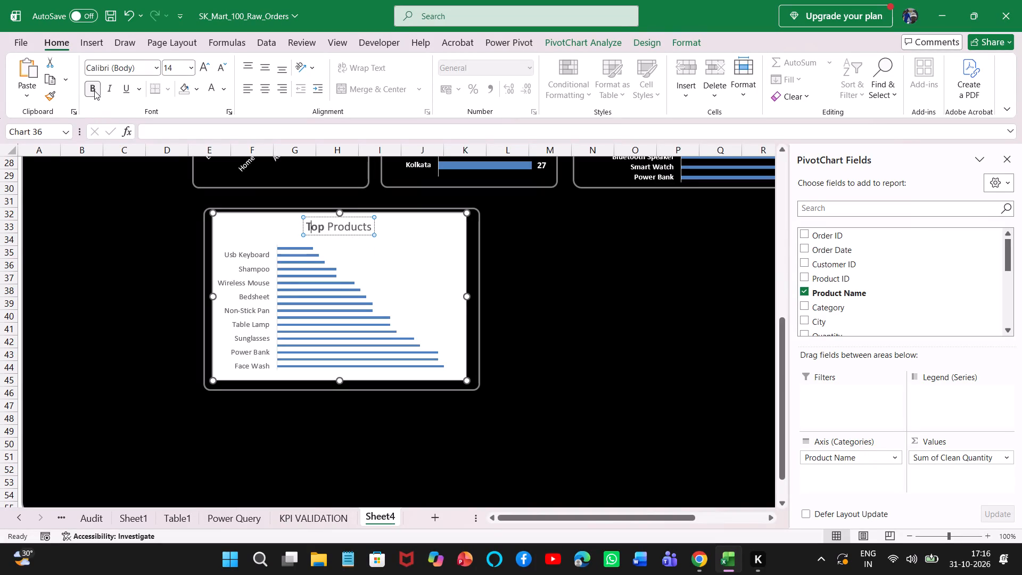
{"action": "key", "text": "ctrl+z"}
{"action": "key", "text": "ctrl+a"}
{"action": "left_click", "coordinate": [94, 94]}
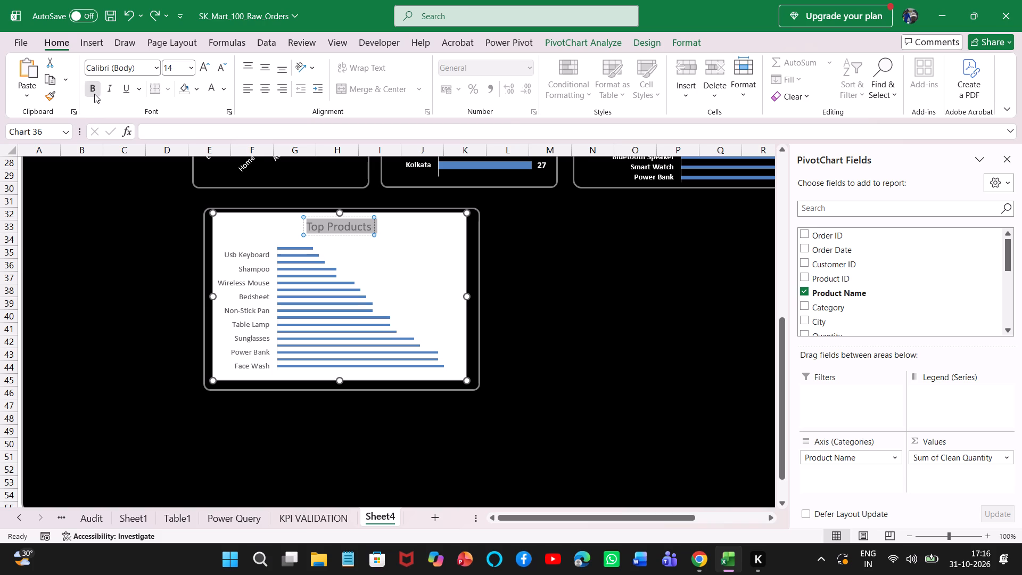
{"action": "double_click", "coordinate": [203, 71]}
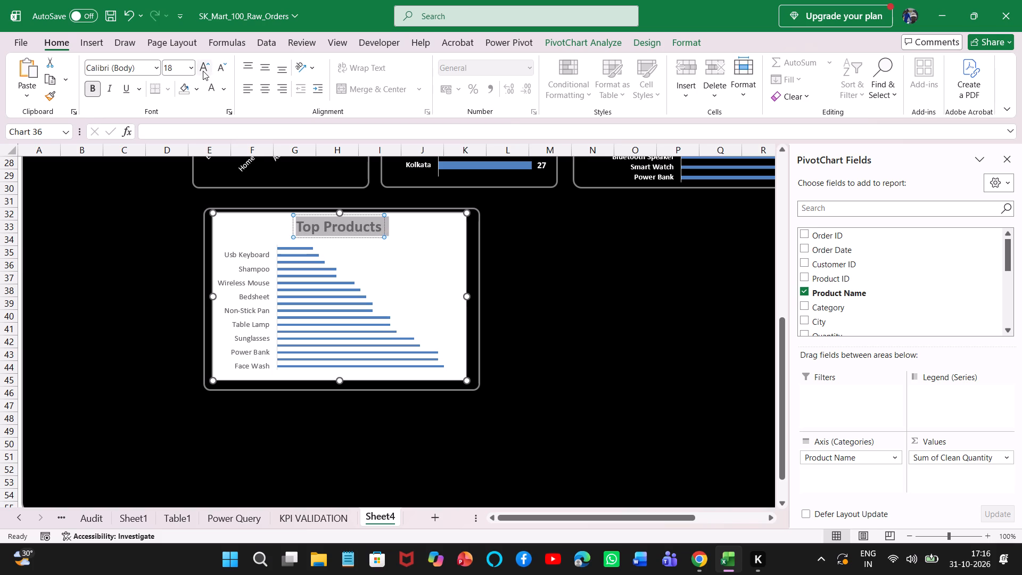
{"action": "left_click", "coordinate": [370, 270]}
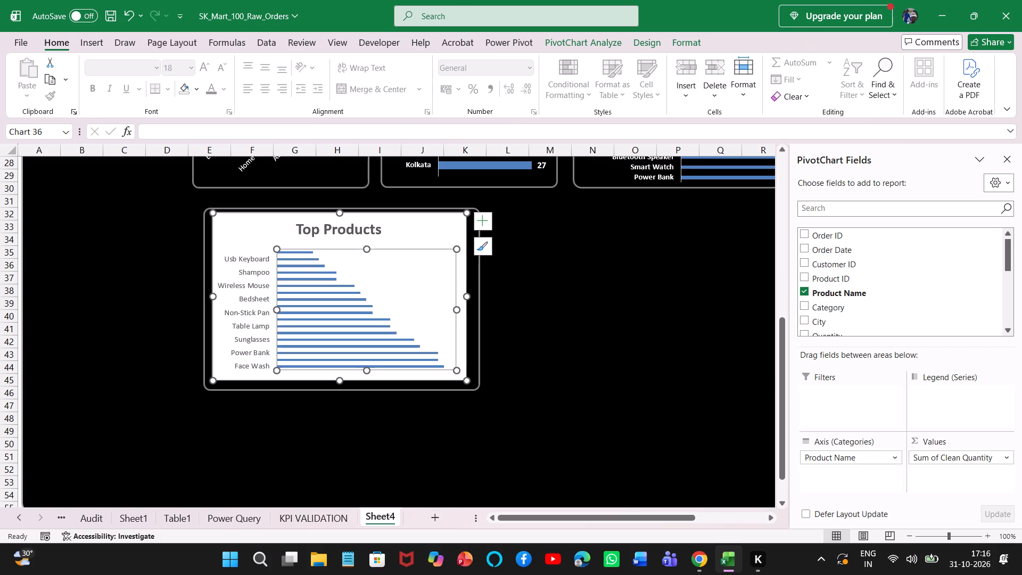
Set the "Top Products" chart title's box to no fill and no outline.
{"action": "left_click", "coordinate": [358, 226]}
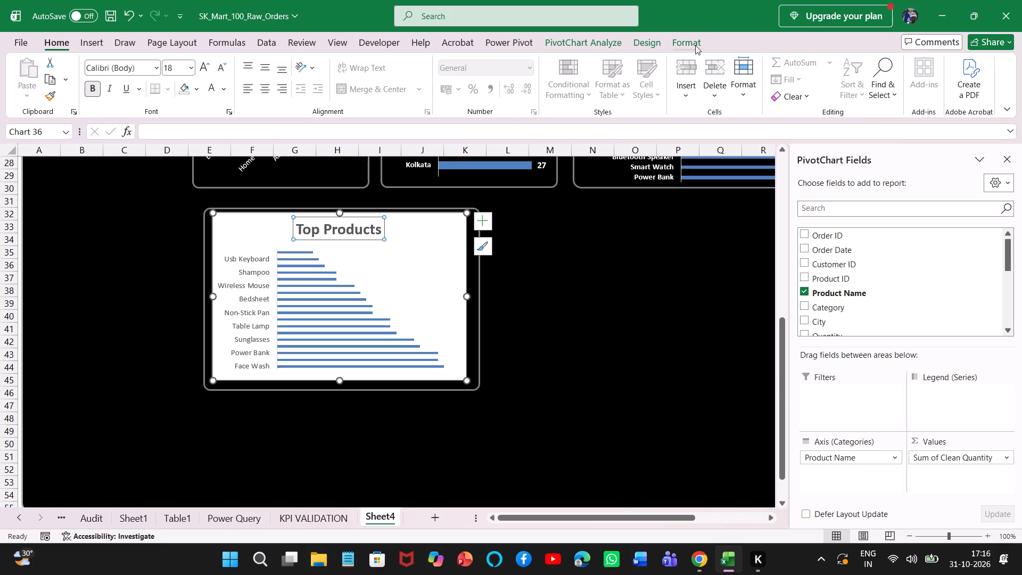
{"action": "left_click", "coordinate": [693, 46]}
{"action": "left_click", "coordinate": [415, 57]}
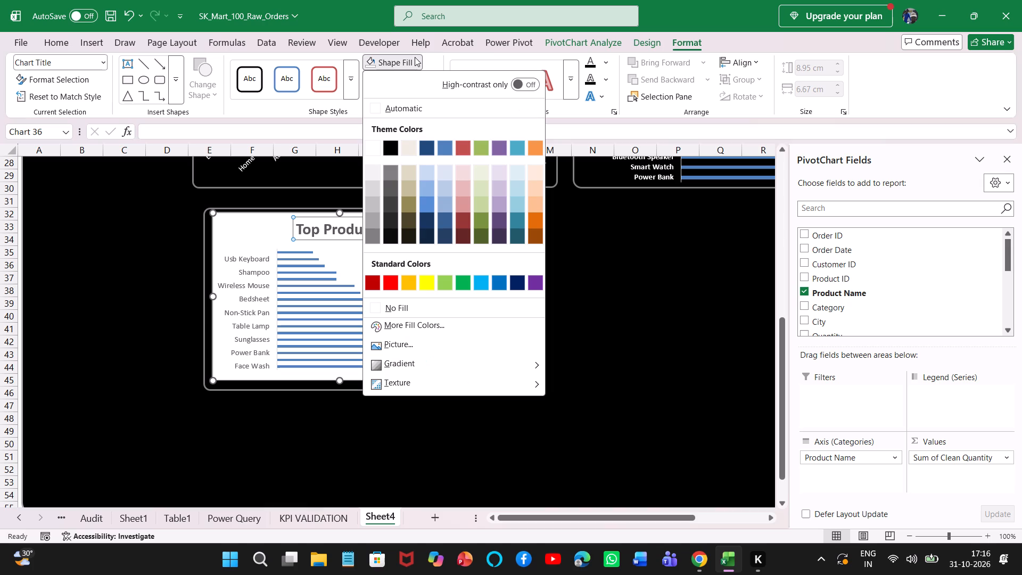
{"action": "left_click", "coordinate": [407, 303]}
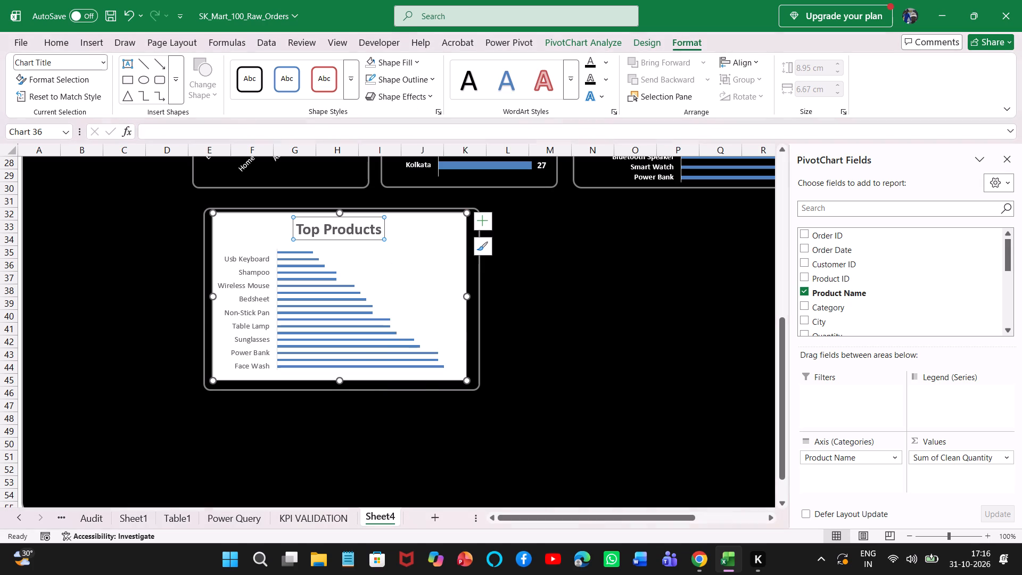
{"action": "left_click", "coordinate": [435, 79]}
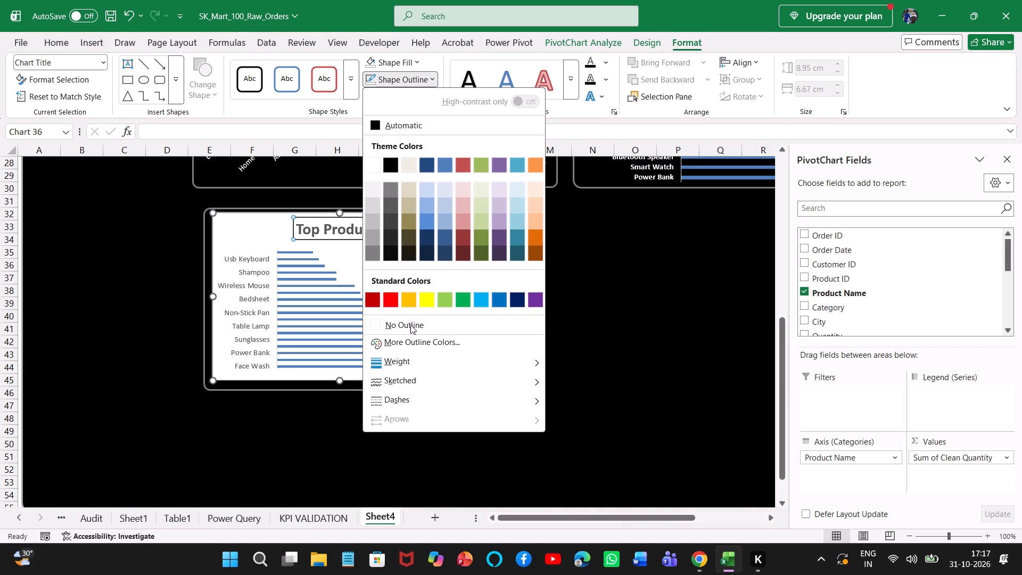
{"action": "left_click", "coordinate": [411, 325]}
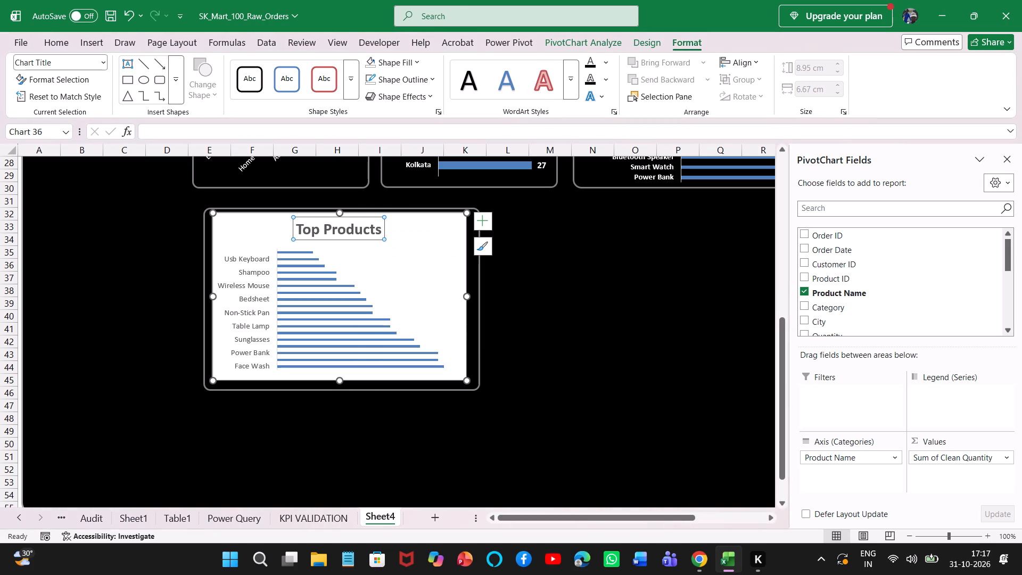
Give the "Top Products" chart title a black fill and white text.
{"action": "left_click", "coordinate": [353, 233]}
{"action": "left_click", "coordinate": [324, 221]}
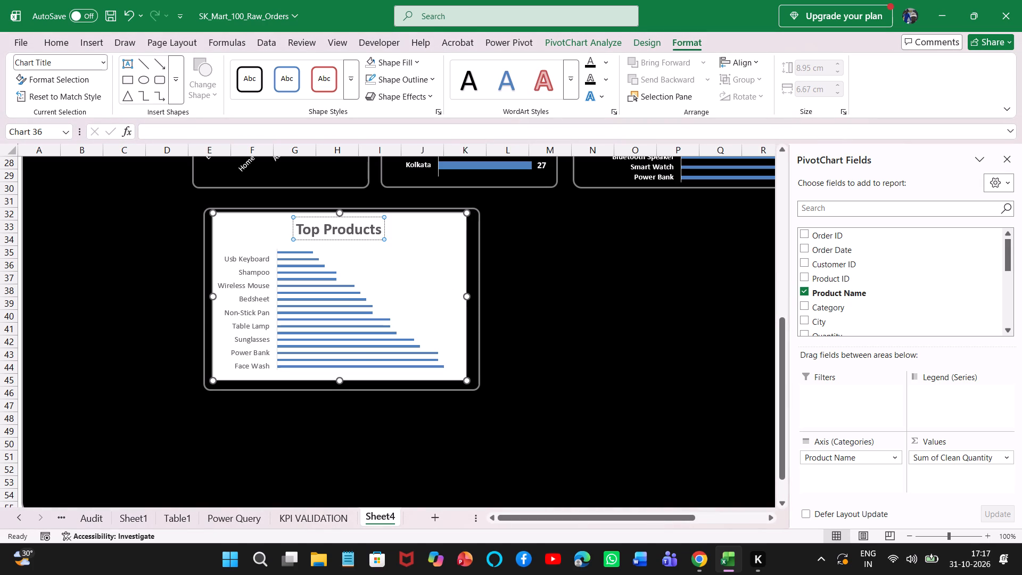
{"action": "key", "text": "ctrl+a"}
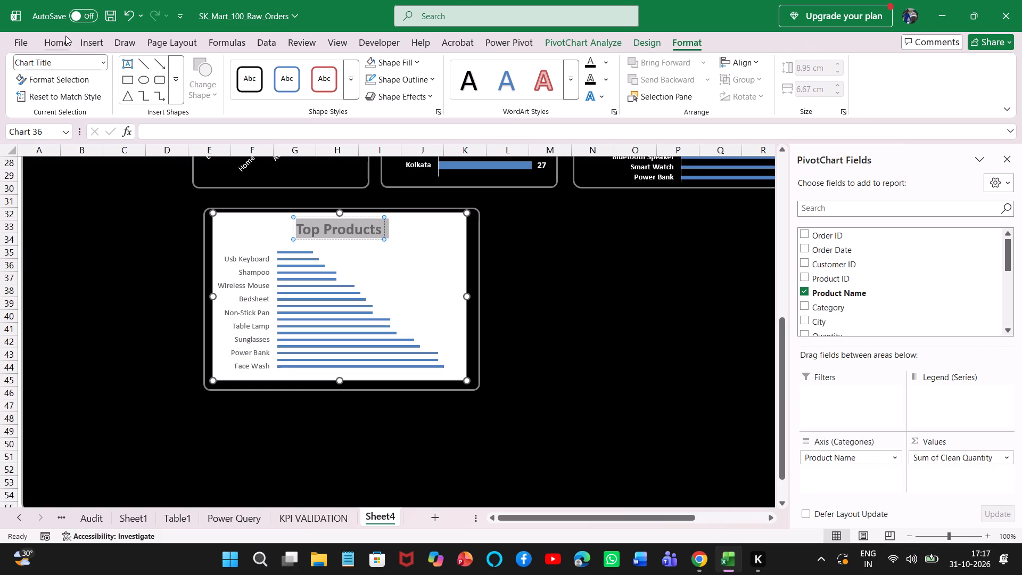
{"action": "left_click", "coordinate": [65, 36]}
{"action": "left_click", "coordinate": [197, 90]}
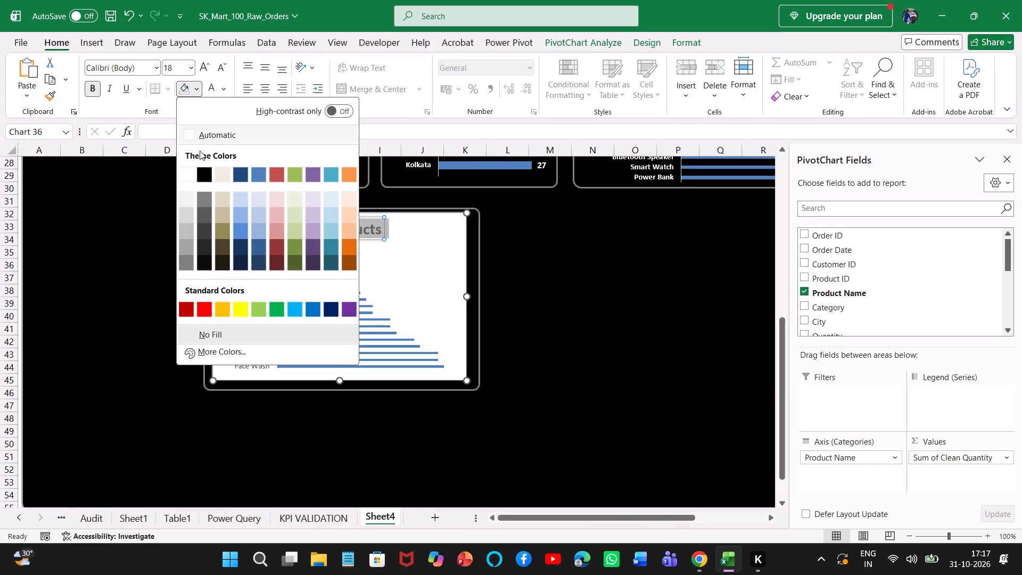
{"action": "left_click", "coordinate": [207, 175]}
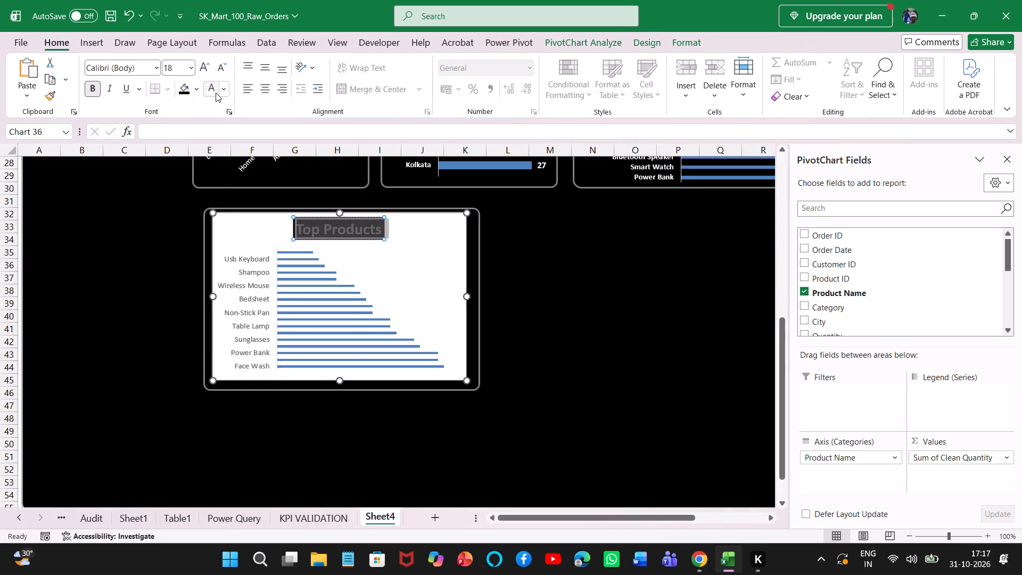
{"action": "left_click", "coordinate": [226, 85]}
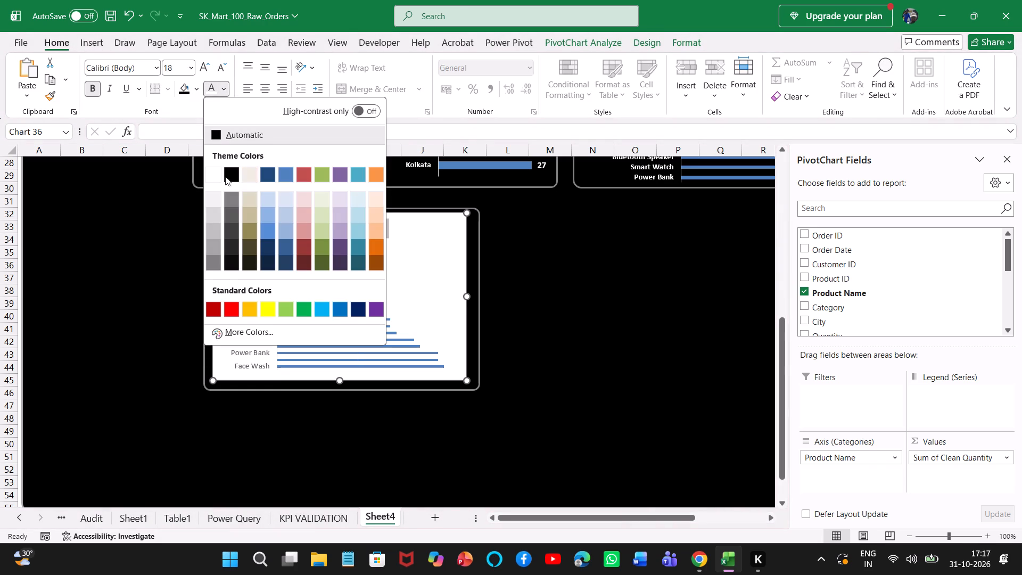
{"action": "left_click", "coordinate": [215, 175]}
{"action": "left_click", "coordinate": [409, 299]}
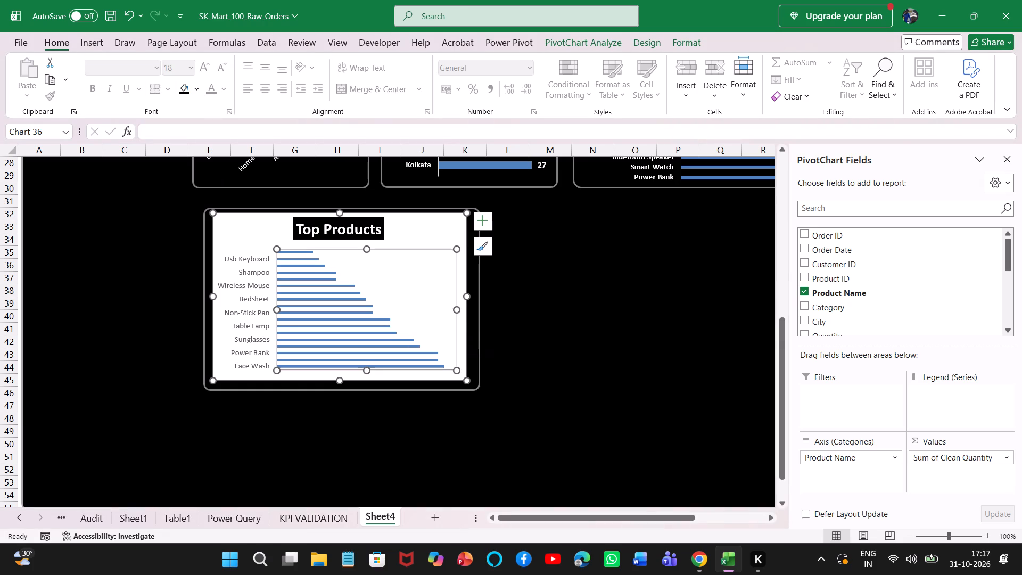
Set the chart area of the Top Products chart to no fill and no outline.
{"action": "left_click", "coordinate": [261, 226]}
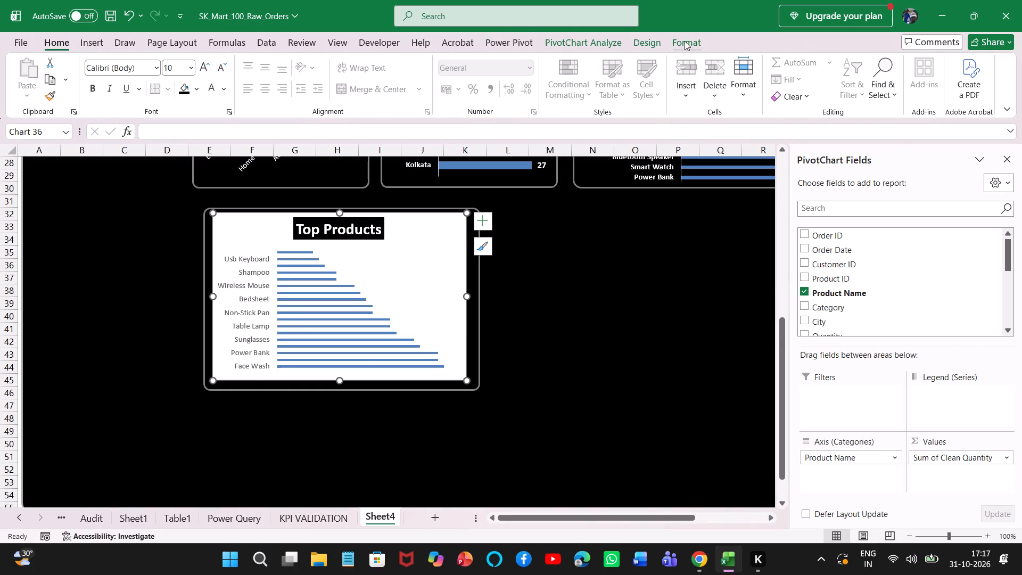
{"action": "left_click", "coordinate": [685, 41]}
{"action": "left_click", "coordinate": [415, 61]}
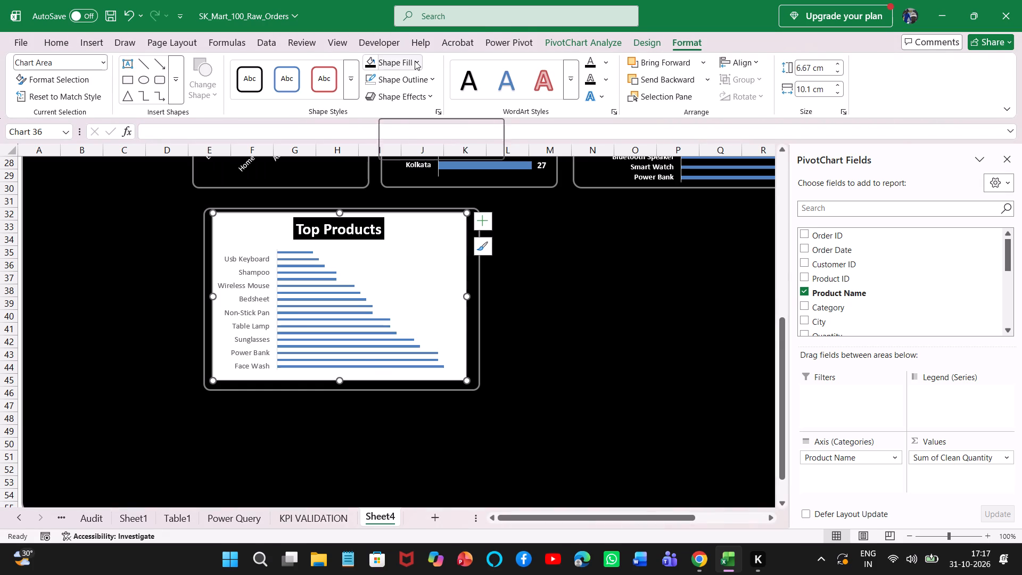
{"action": "left_click", "coordinate": [404, 306]}
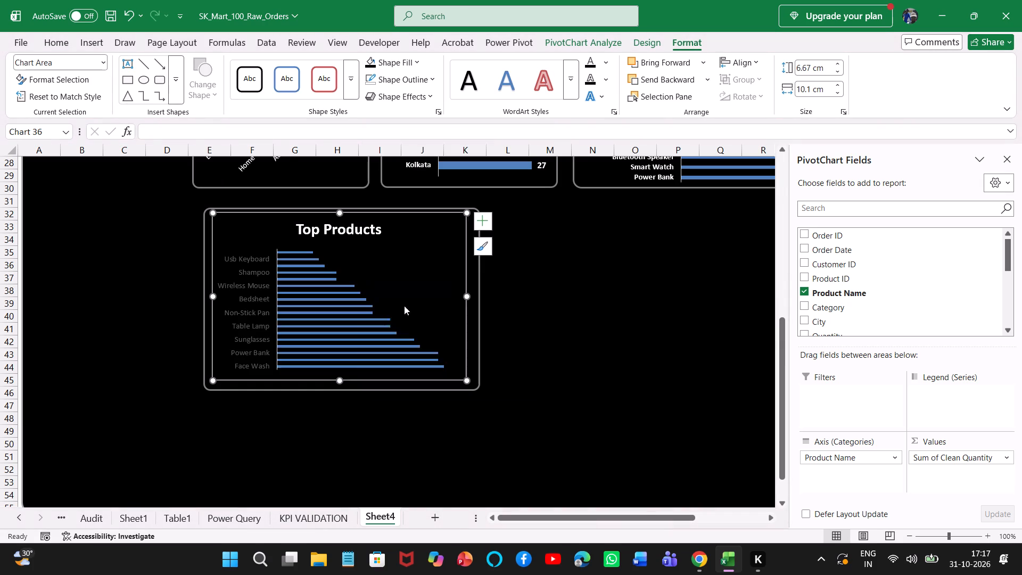
{"action": "left_click", "coordinate": [435, 82]}
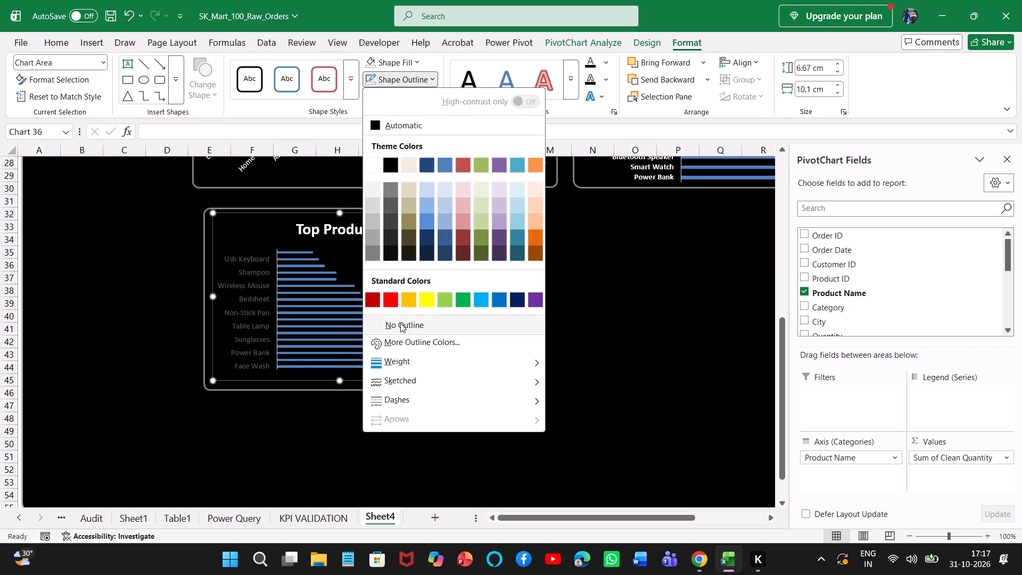
{"action": "left_click", "coordinate": [401, 322]}
{"action": "left_click", "coordinate": [407, 413]}
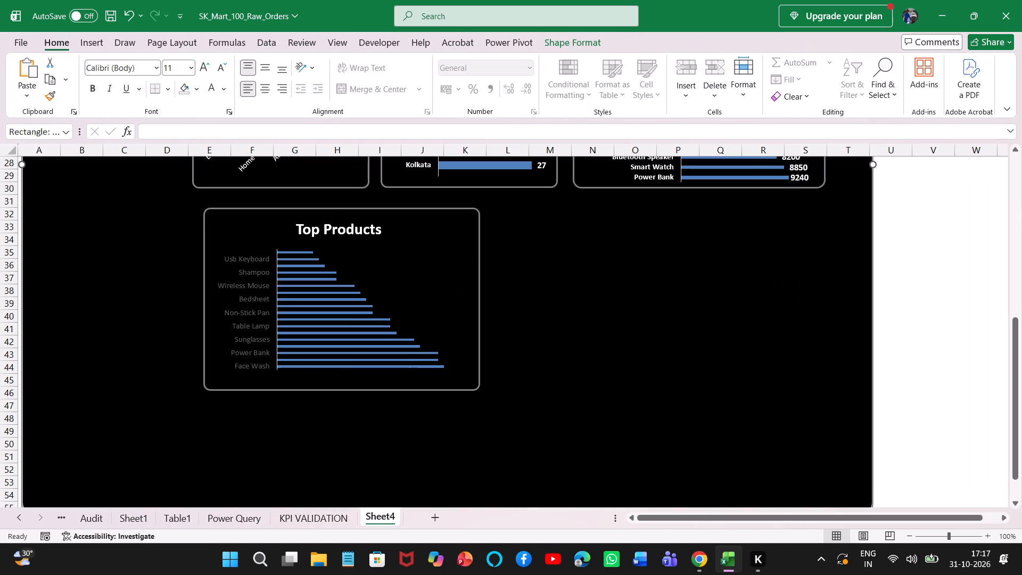
Add data labels to the Top Products bars and format them bold, size 10 and white.
{"action": "left_click", "coordinate": [361, 363]}
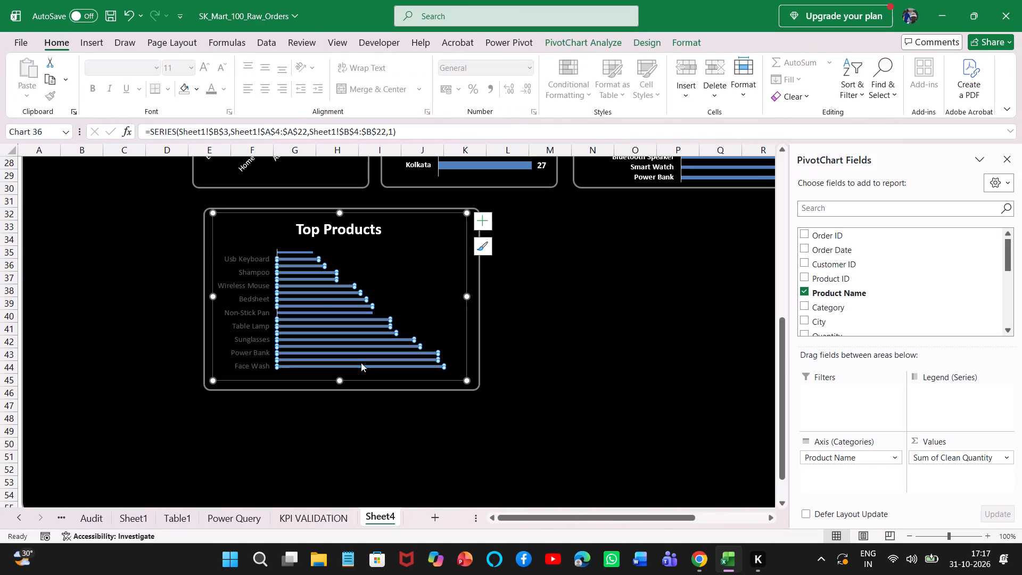
{"action": "right_click", "coordinate": [347, 291]}
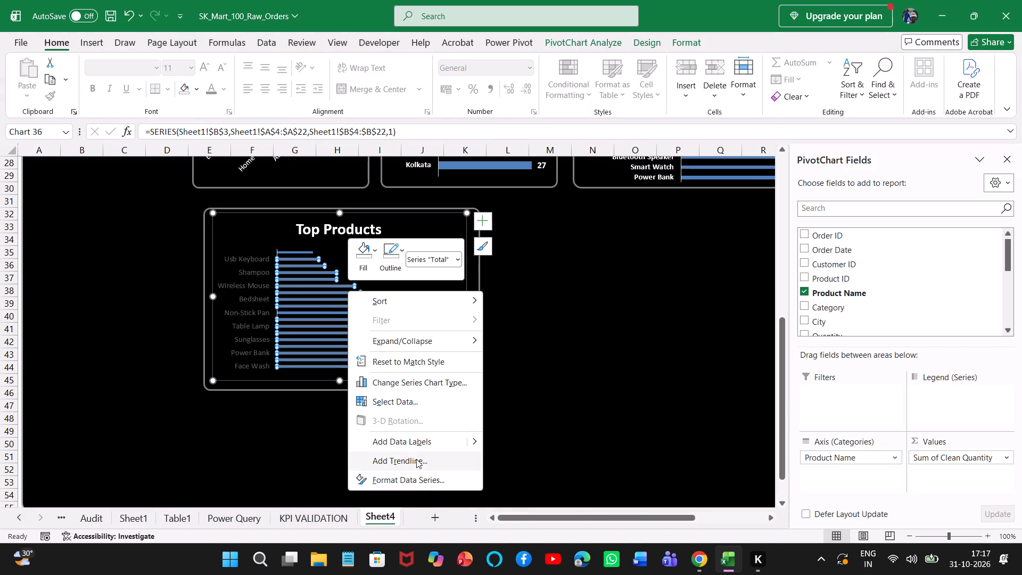
{"action": "left_click", "coordinate": [422, 441]}
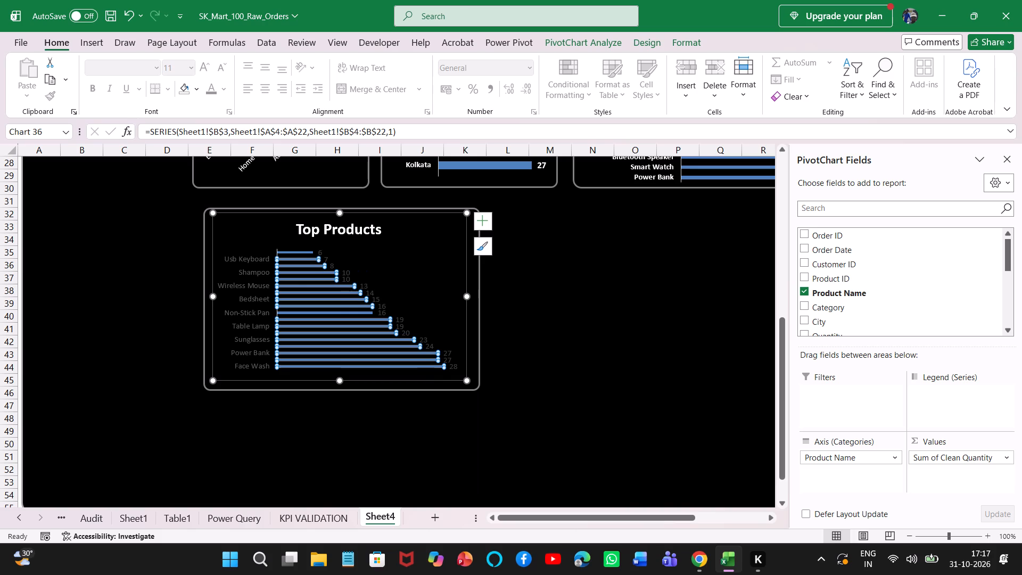
{"action": "left_click", "coordinate": [349, 274]}
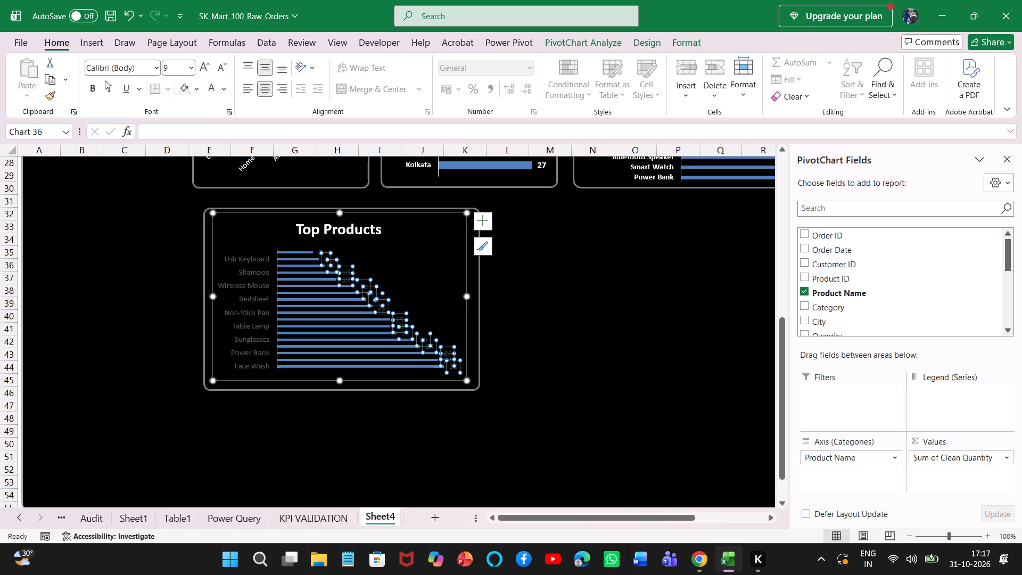
{"action": "left_click", "coordinate": [90, 85]}
{"action": "left_click", "coordinate": [204, 70]}
{"action": "left_click", "coordinate": [225, 91]}
{"action": "left_click", "coordinate": [212, 176]}
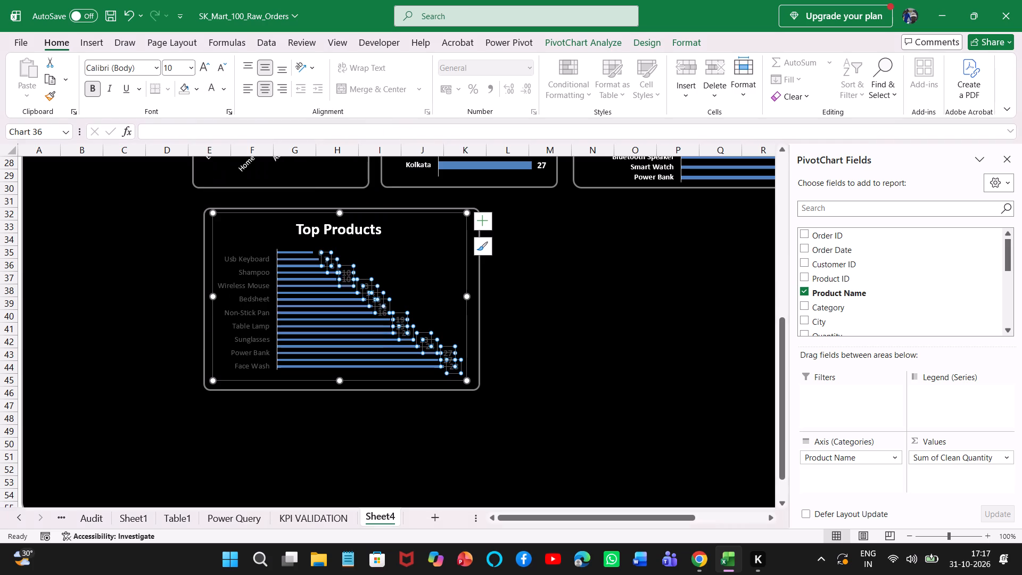
{"action": "left_click", "coordinate": [529, 360]}
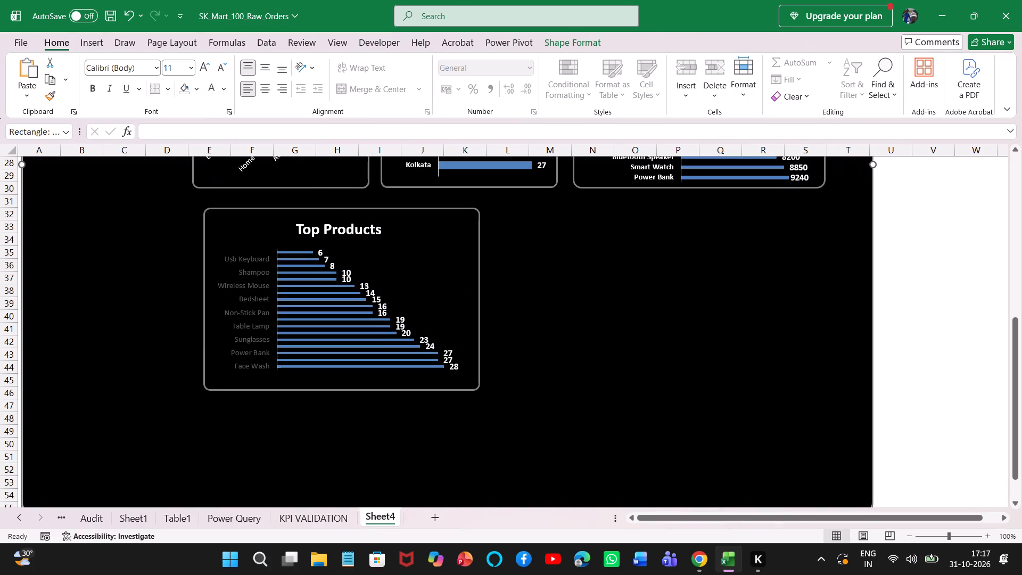
Extend the rounded frame and the Top Products chart inside it downward to about row 48.
{"action": "left_click", "coordinate": [424, 318]}
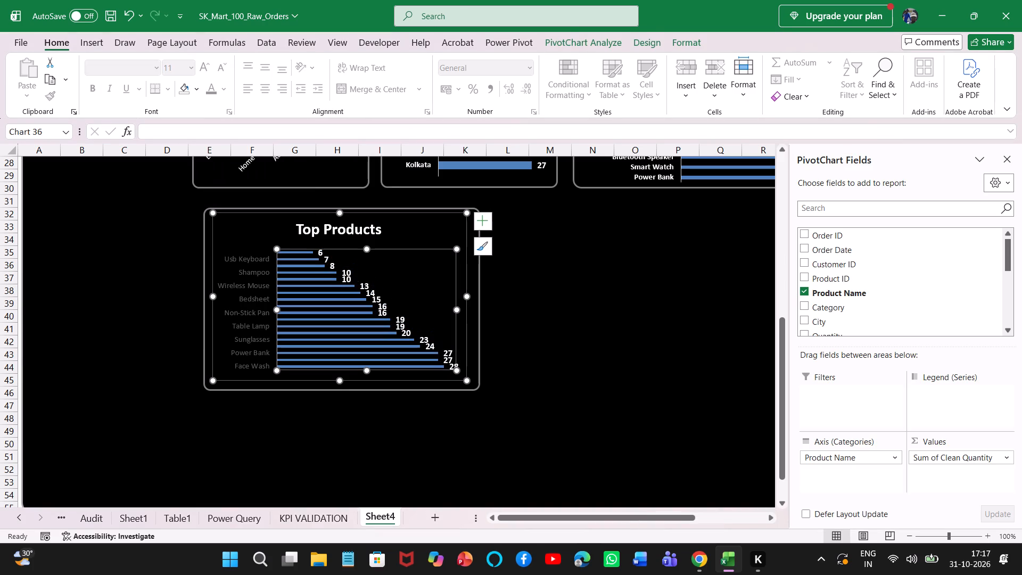
{"action": "left_click", "coordinate": [339, 390]}
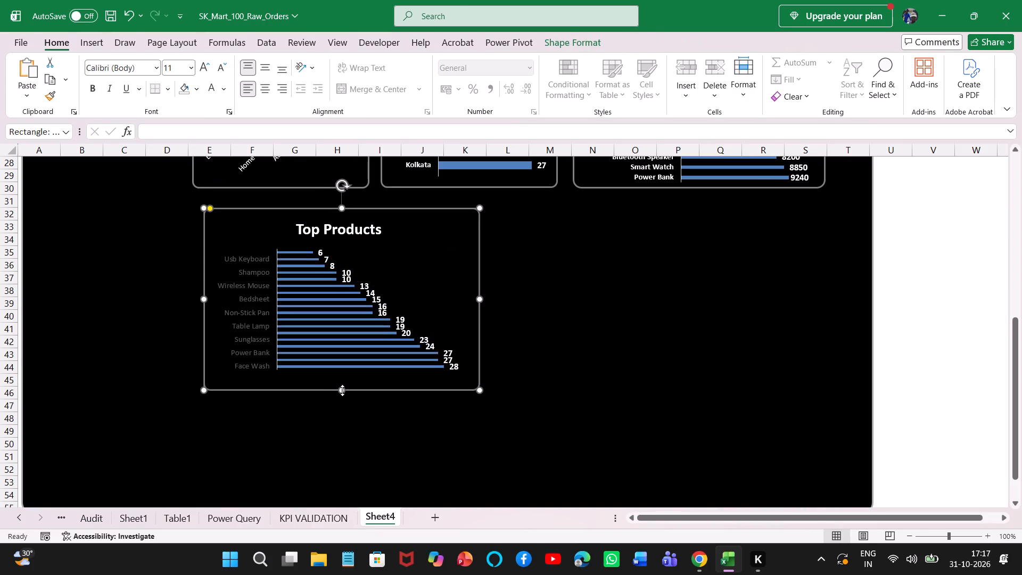
{"action": "left_click_drag", "start_coordinate": [342, 390], "coordinate": [341, 422]}
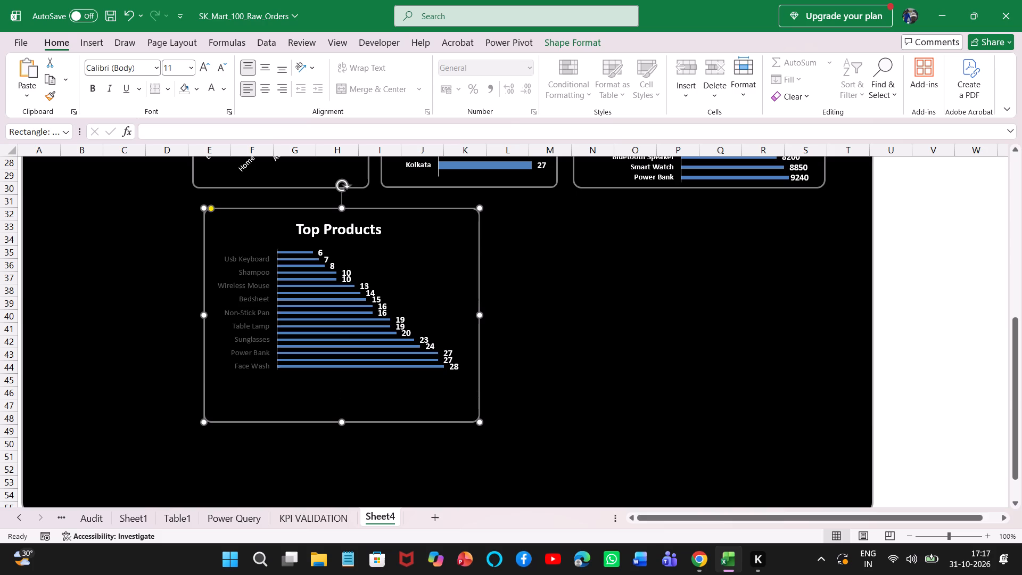
{"action": "left_click", "coordinate": [354, 330]}
{"action": "left_click_drag", "start_coordinate": [341, 379], "coordinate": [339, 414]}
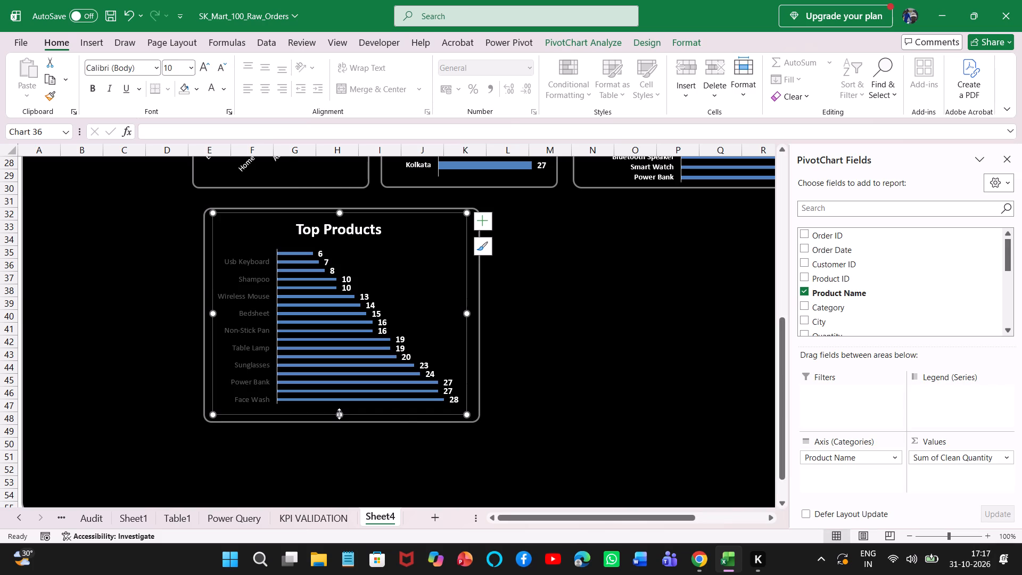
{"action": "left_click", "coordinate": [339, 414]}
{"action": "left_click", "coordinate": [344, 352]}
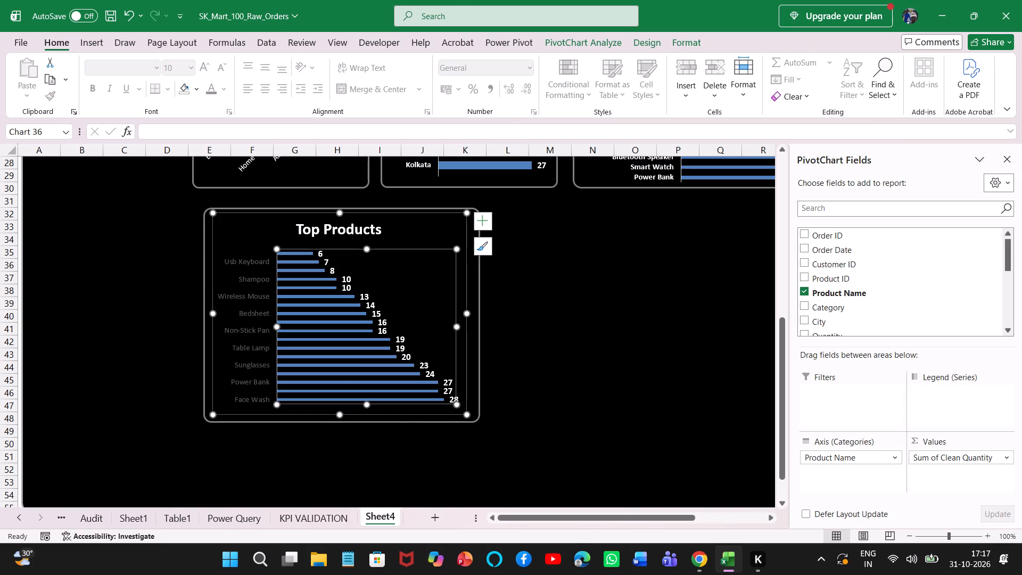
{"action": "left_click", "coordinate": [413, 455]}
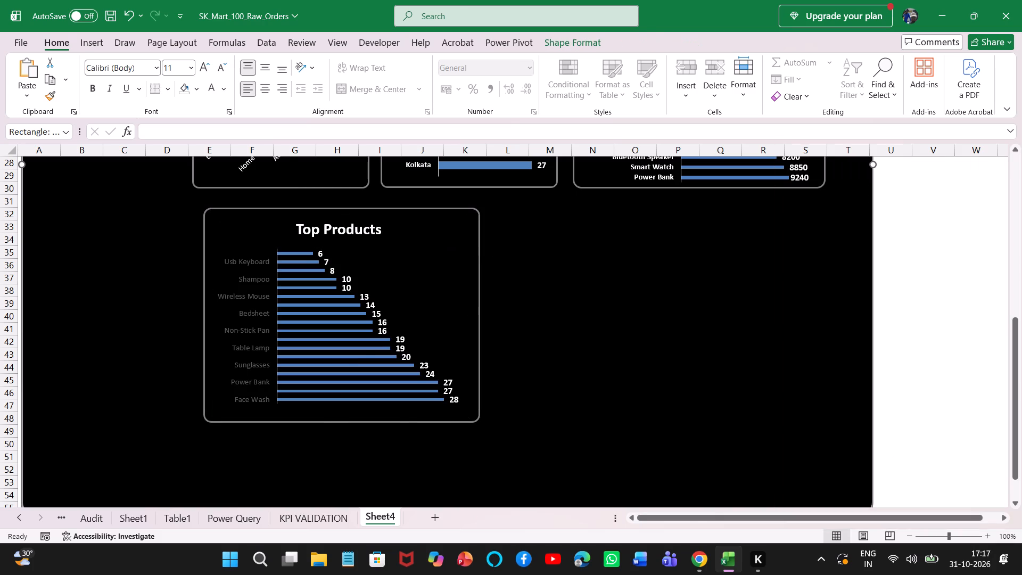
Extend the rounded frame of the lower Top Products chart down to about row 53 and the chart inside it to about row 52.
{"action": "left_click", "coordinate": [376, 378]}
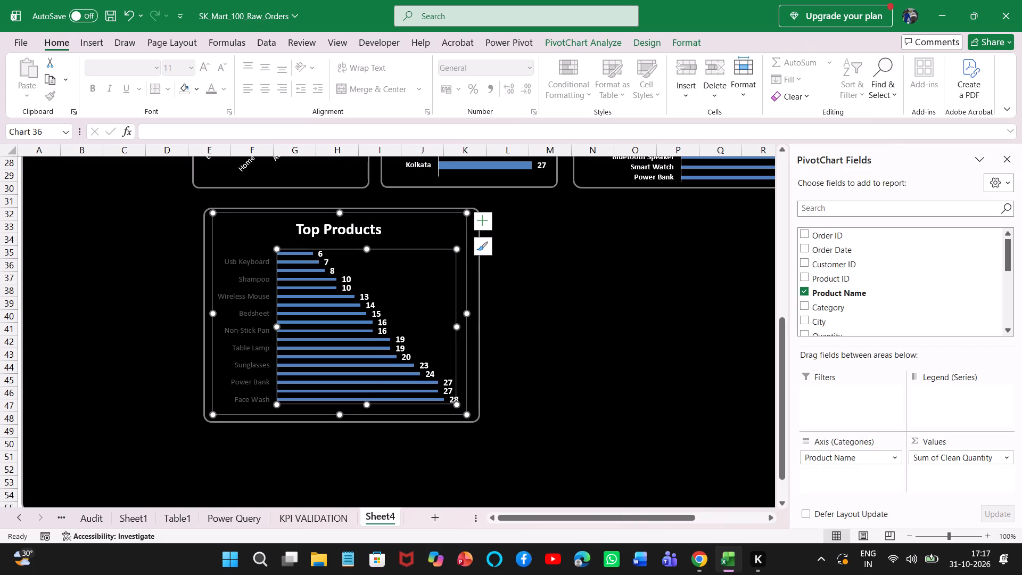
{"action": "left_click", "coordinate": [340, 424]}
{"action": "left_click", "coordinate": [337, 410]}
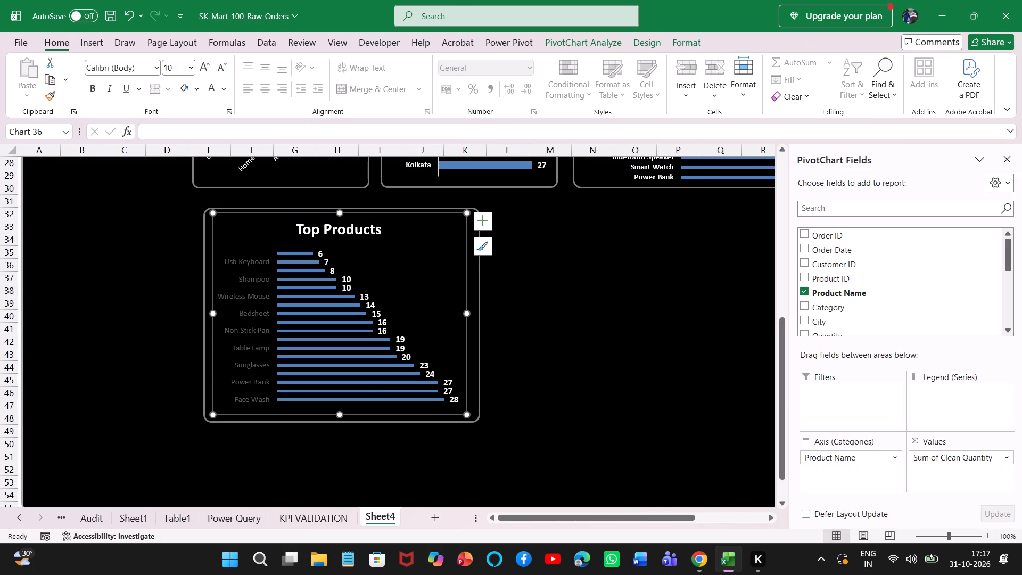
{"action": "left_click", "coordinate": [331, 426]}
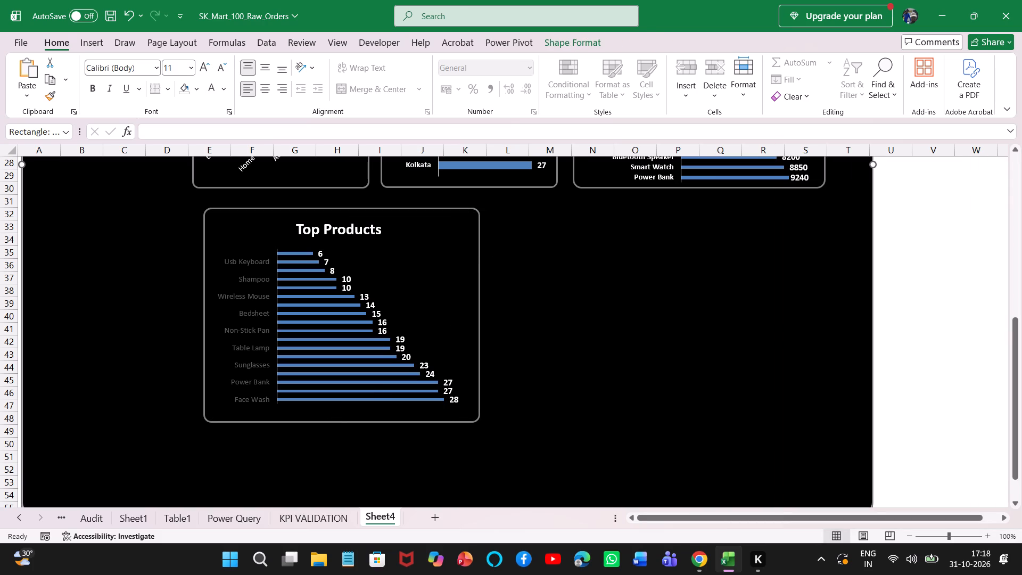
{"action": "left_click", "coordinate": [334, 424]}
{"action": "left_click", "coordinate": [334, 420]}
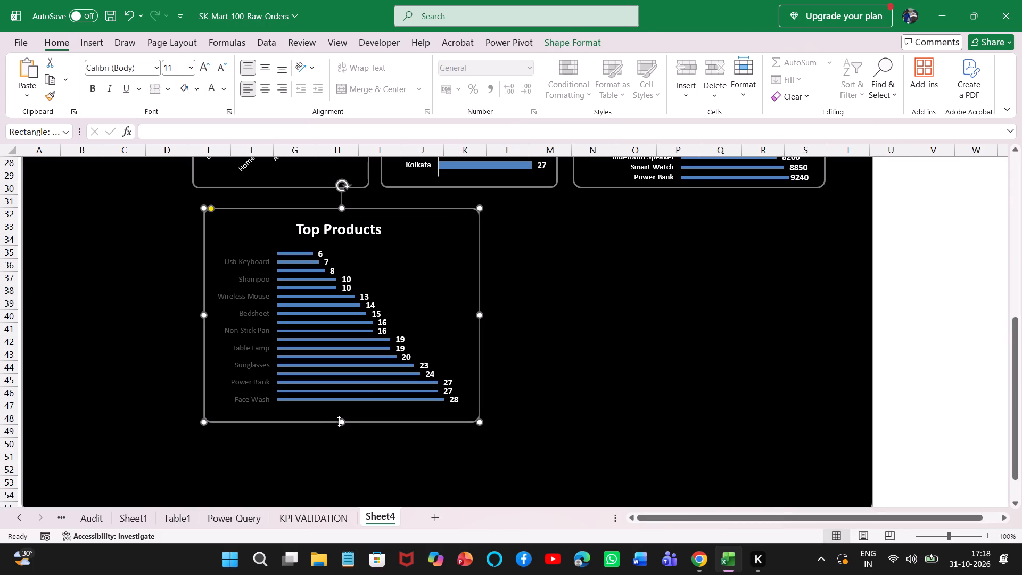
{"action": "left_click_drag", "start_coordinate": [341, 422], "coordinate": [347, 484]}
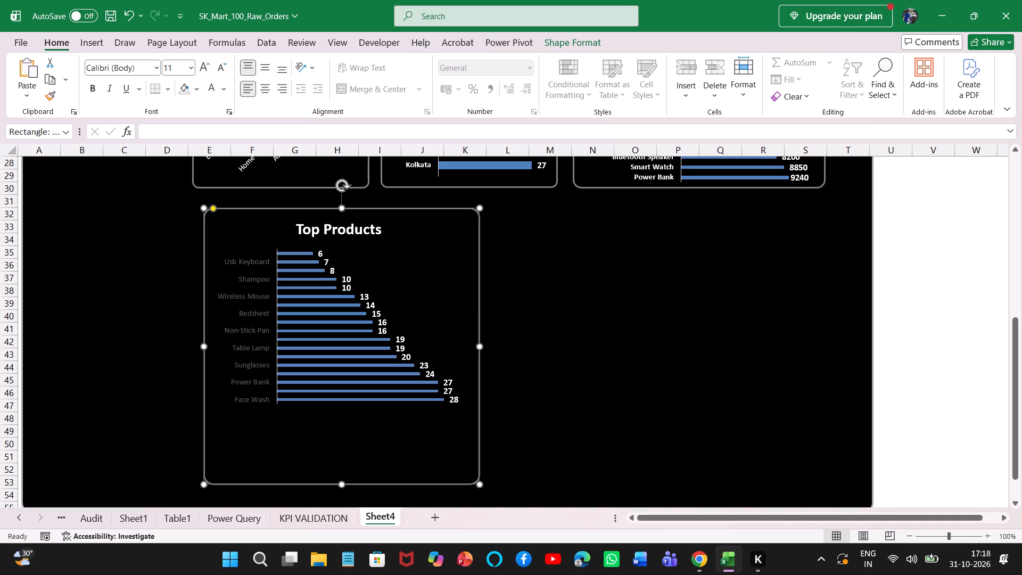
{"action": "left_click", "coordinate": [347, 406]}
{"action": "left_click_drag", "start_coordinate": [340, 415], "coordinate": [335, 456]}
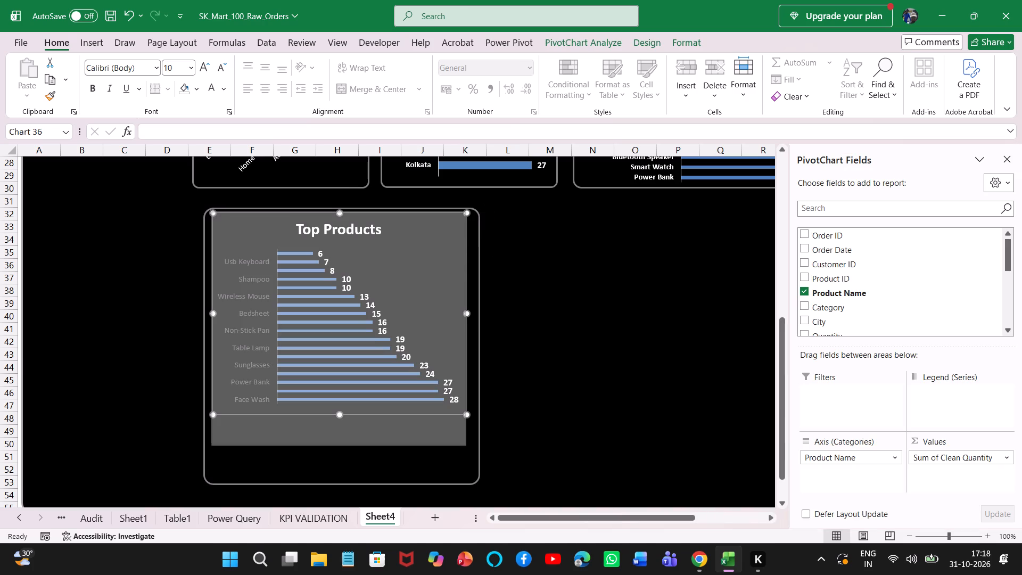
{"action": "left_click_drag", "start_coordinate": [335, 456], "coordinate": [337, 474]}
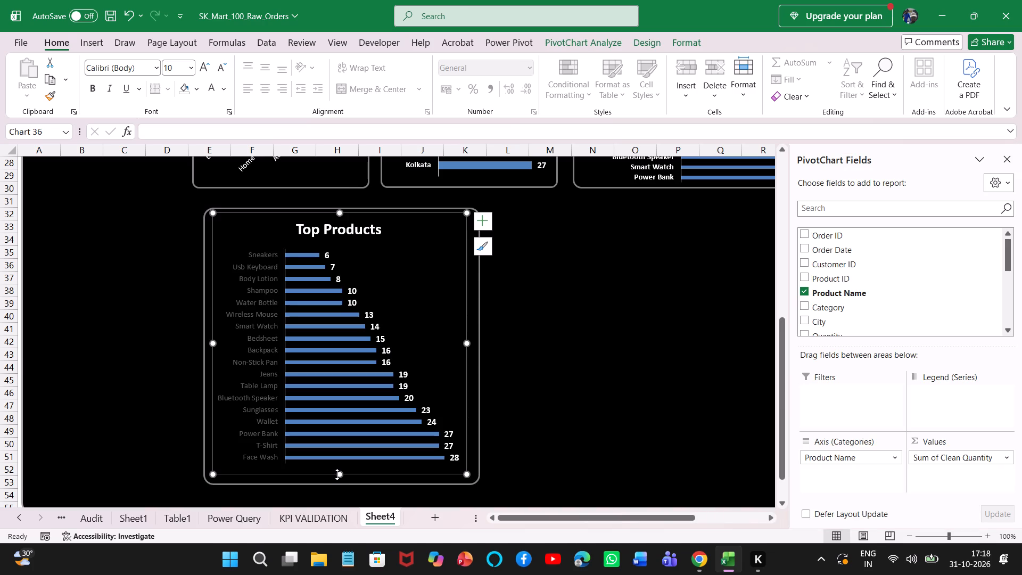
Format the product name labels on the lower Top Products chart's axis as bold, size 10 and white.
{"action": "left_click", "coordinate": [252, 273]}
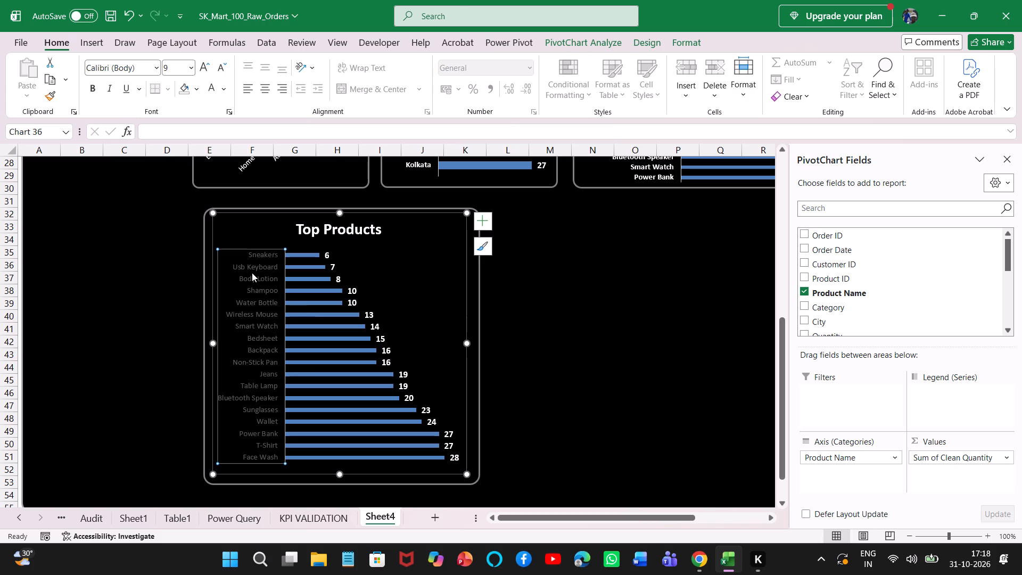
{"action": "left_click", "coordinate": [94, 91]}
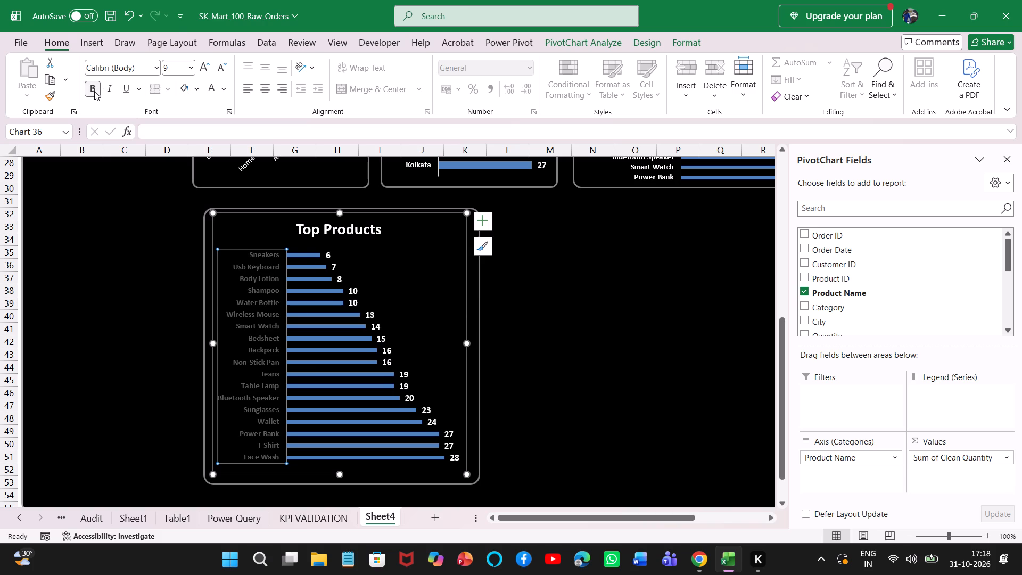
{"action": "left_click", "coordinate": [201, 64]}
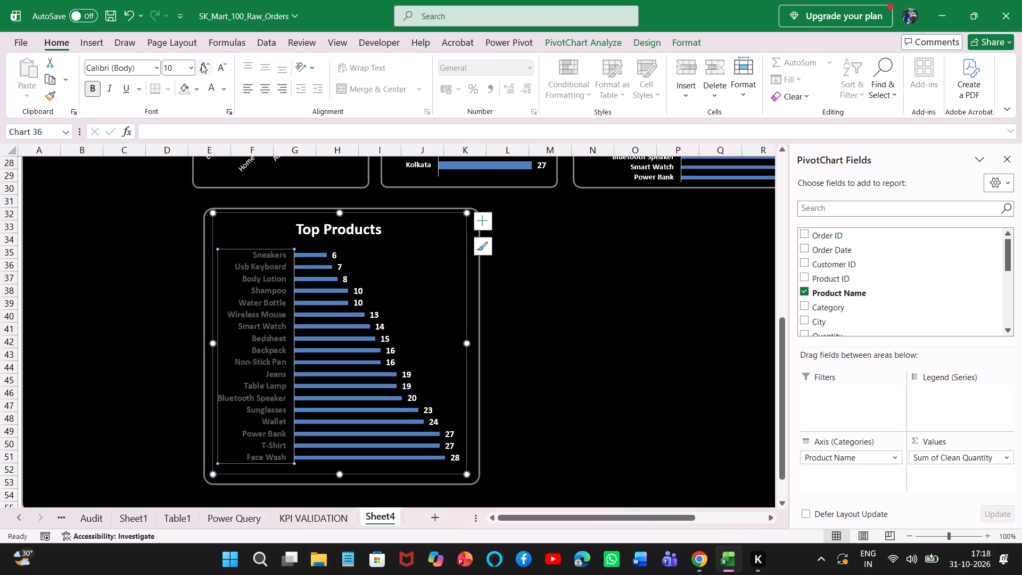
{"action": "left_click", "coordinate": [223, 86]}
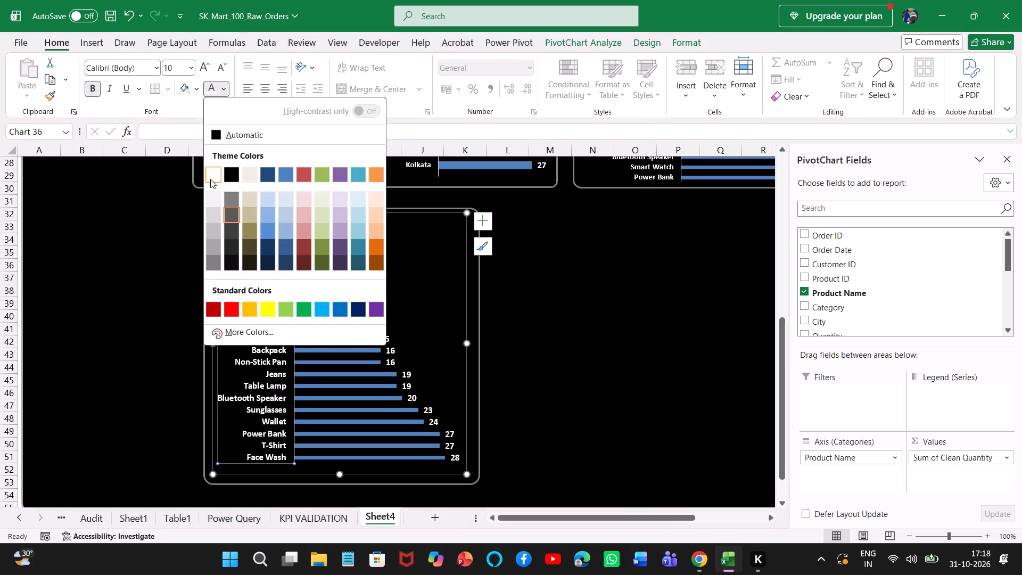
{"action": "left_click", "coordinate": [212, 177]}
{"action": "left_click", "coordinate": [419, 295]}
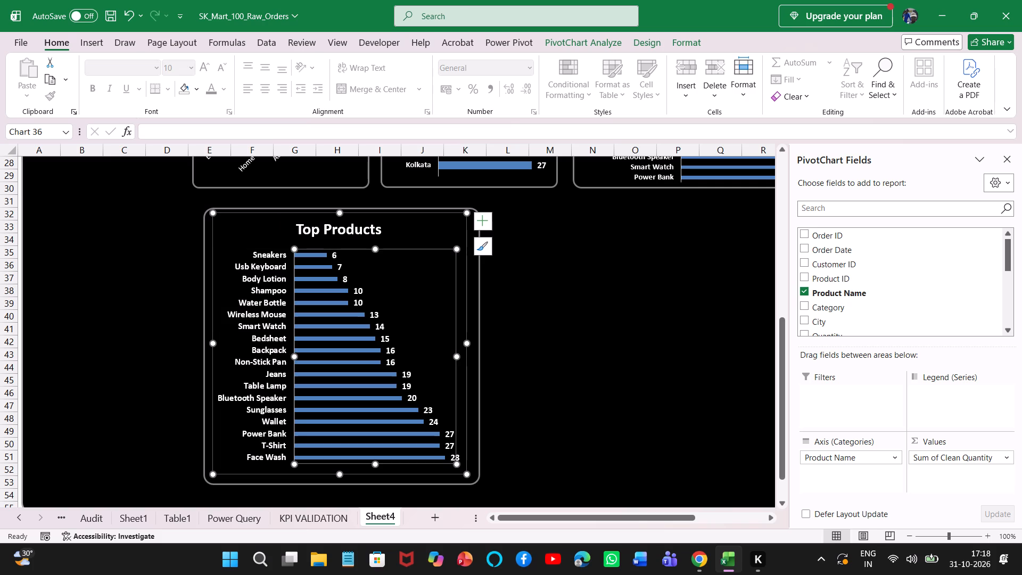
{"action": "left_click", "coordinate": [683, 365]}
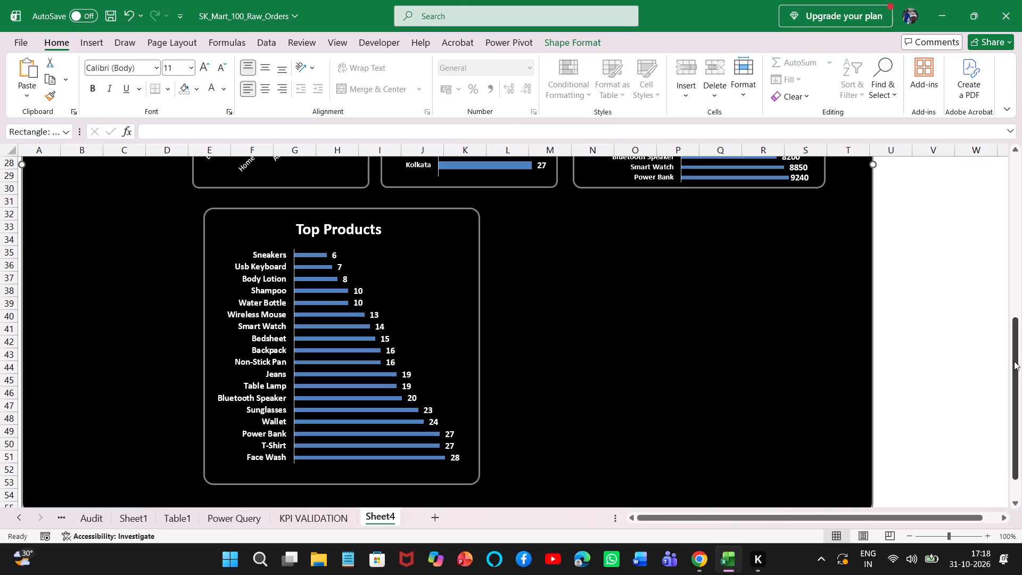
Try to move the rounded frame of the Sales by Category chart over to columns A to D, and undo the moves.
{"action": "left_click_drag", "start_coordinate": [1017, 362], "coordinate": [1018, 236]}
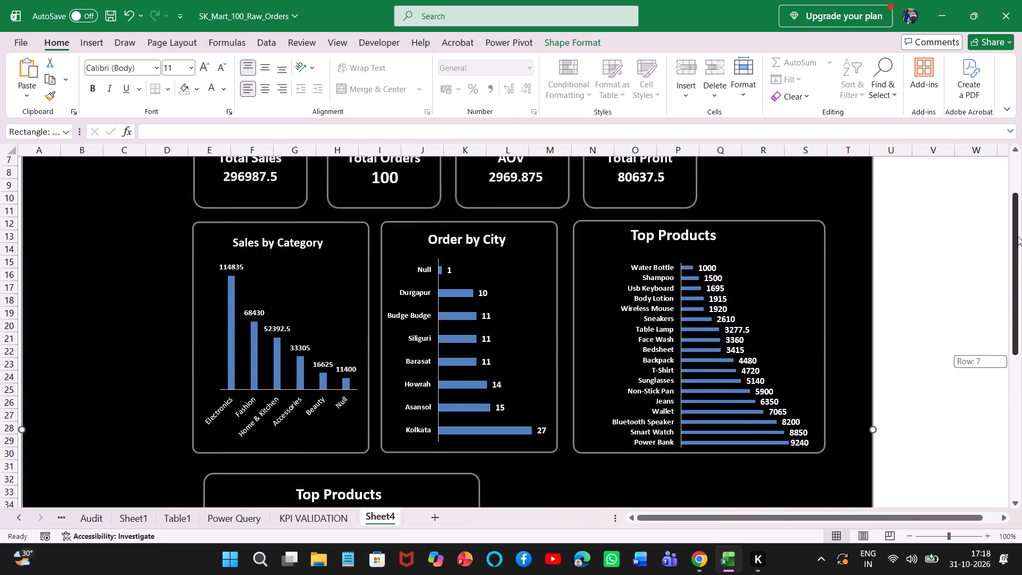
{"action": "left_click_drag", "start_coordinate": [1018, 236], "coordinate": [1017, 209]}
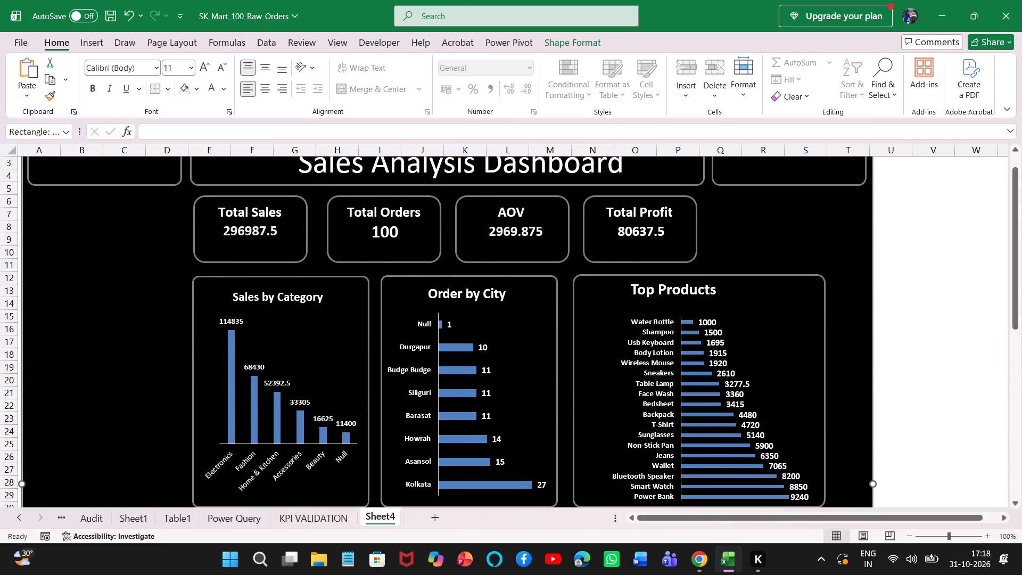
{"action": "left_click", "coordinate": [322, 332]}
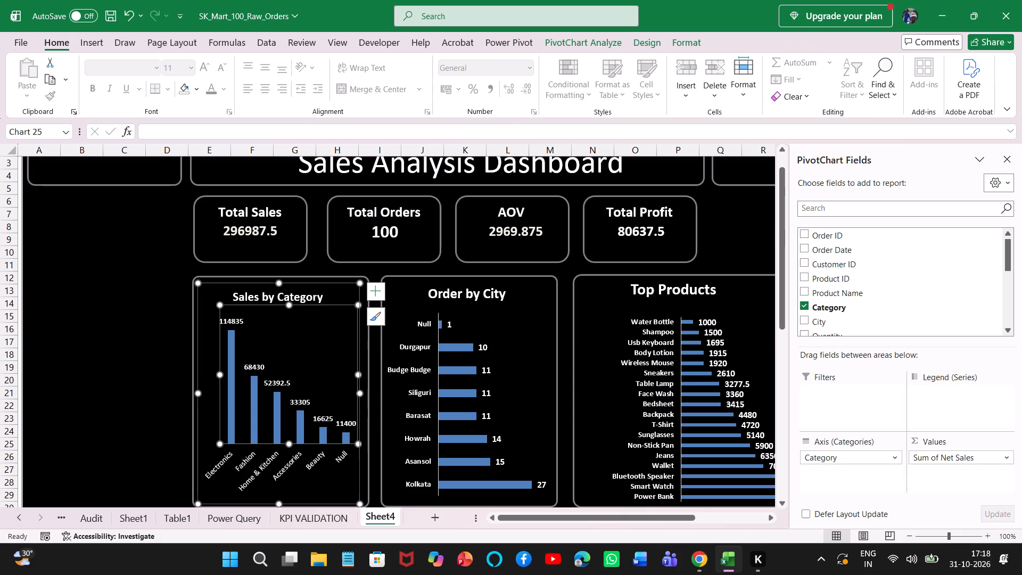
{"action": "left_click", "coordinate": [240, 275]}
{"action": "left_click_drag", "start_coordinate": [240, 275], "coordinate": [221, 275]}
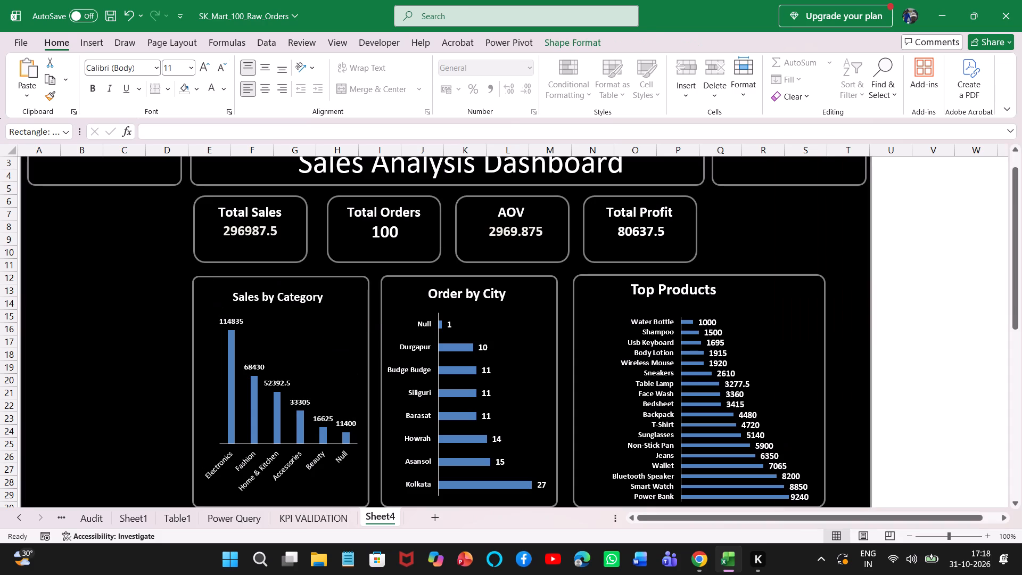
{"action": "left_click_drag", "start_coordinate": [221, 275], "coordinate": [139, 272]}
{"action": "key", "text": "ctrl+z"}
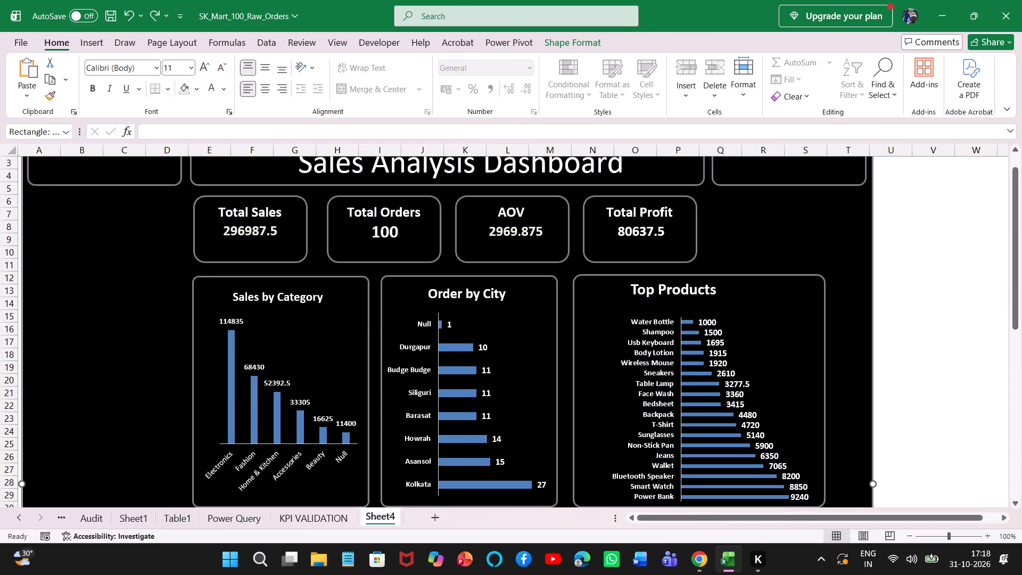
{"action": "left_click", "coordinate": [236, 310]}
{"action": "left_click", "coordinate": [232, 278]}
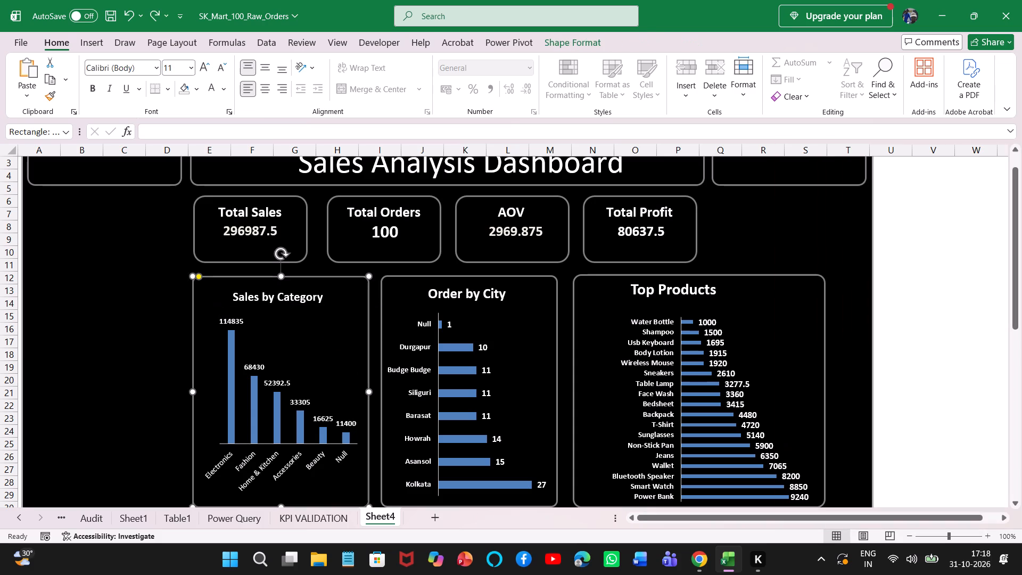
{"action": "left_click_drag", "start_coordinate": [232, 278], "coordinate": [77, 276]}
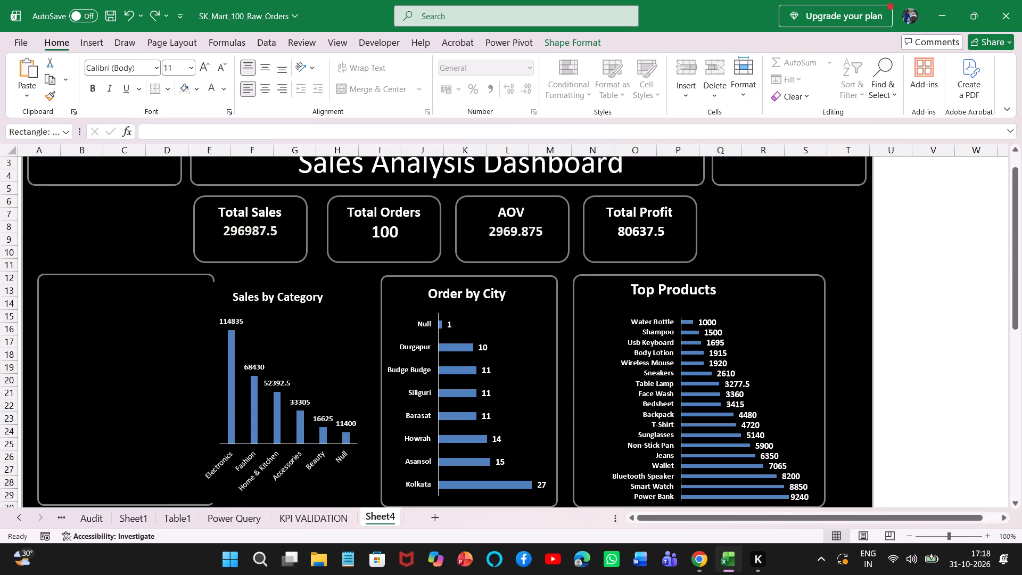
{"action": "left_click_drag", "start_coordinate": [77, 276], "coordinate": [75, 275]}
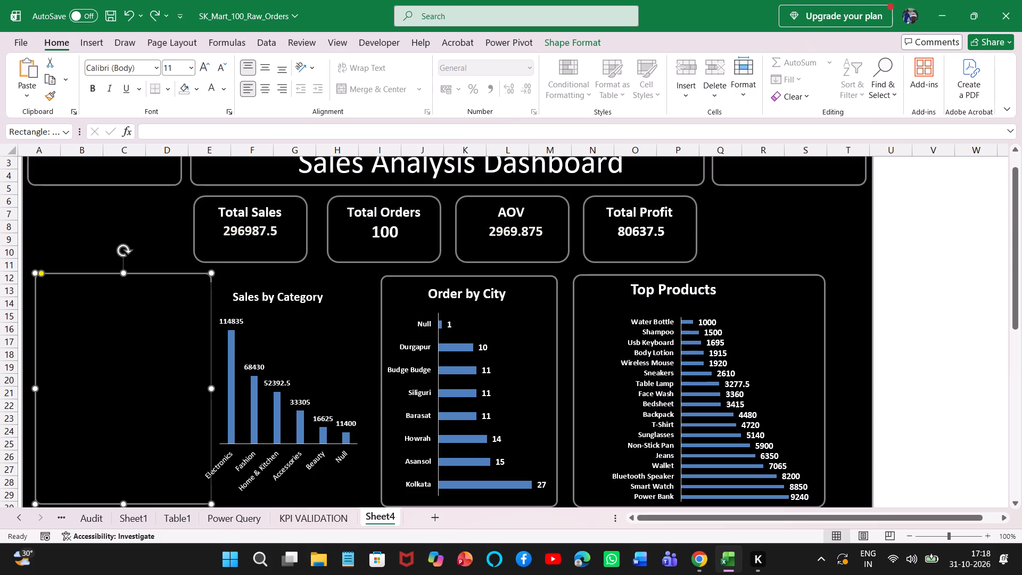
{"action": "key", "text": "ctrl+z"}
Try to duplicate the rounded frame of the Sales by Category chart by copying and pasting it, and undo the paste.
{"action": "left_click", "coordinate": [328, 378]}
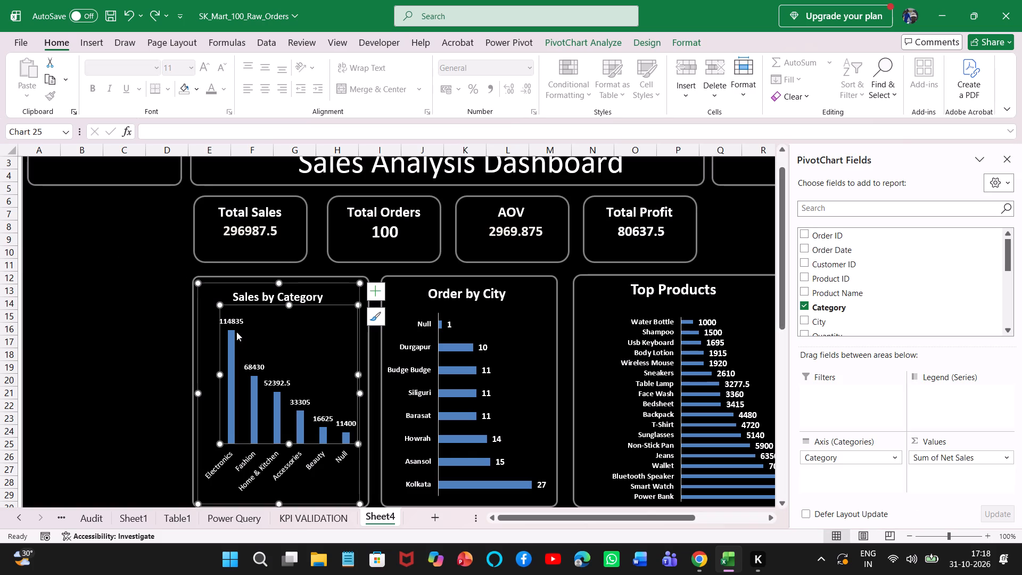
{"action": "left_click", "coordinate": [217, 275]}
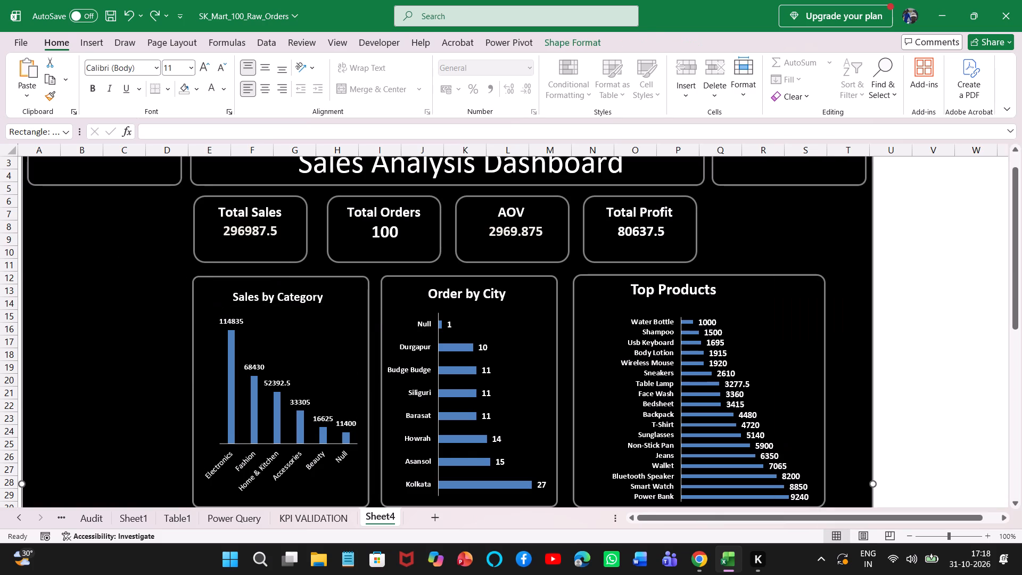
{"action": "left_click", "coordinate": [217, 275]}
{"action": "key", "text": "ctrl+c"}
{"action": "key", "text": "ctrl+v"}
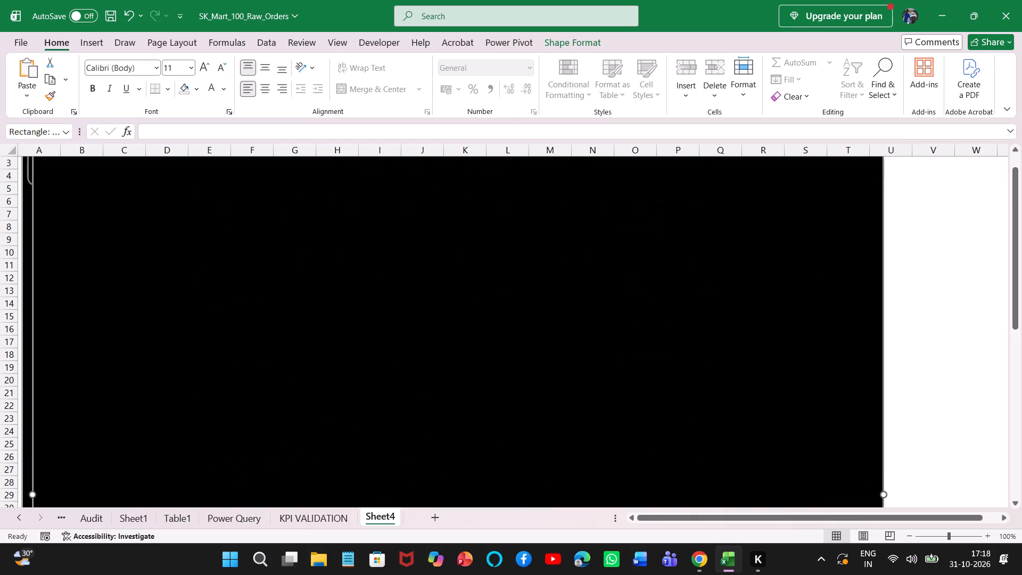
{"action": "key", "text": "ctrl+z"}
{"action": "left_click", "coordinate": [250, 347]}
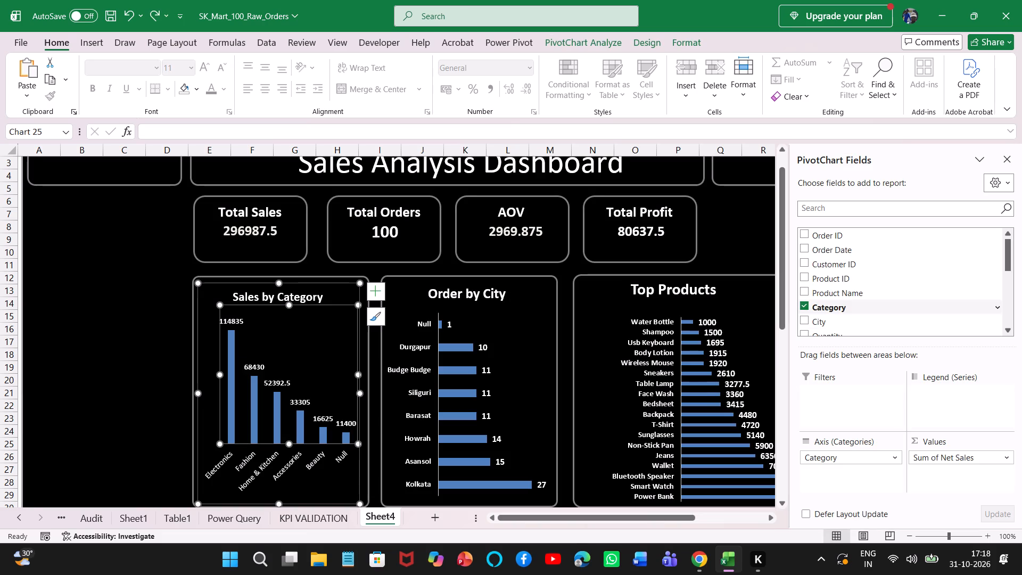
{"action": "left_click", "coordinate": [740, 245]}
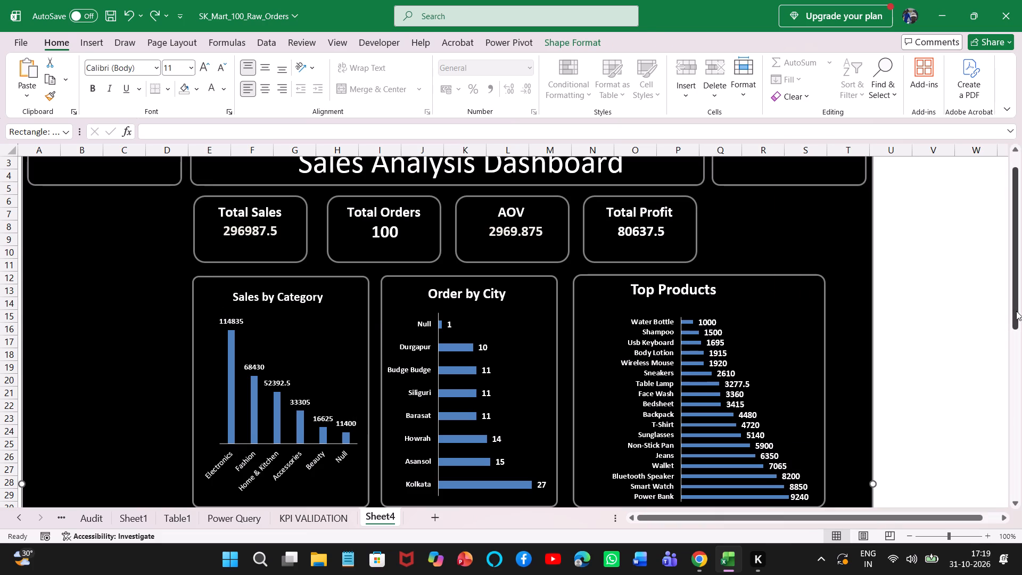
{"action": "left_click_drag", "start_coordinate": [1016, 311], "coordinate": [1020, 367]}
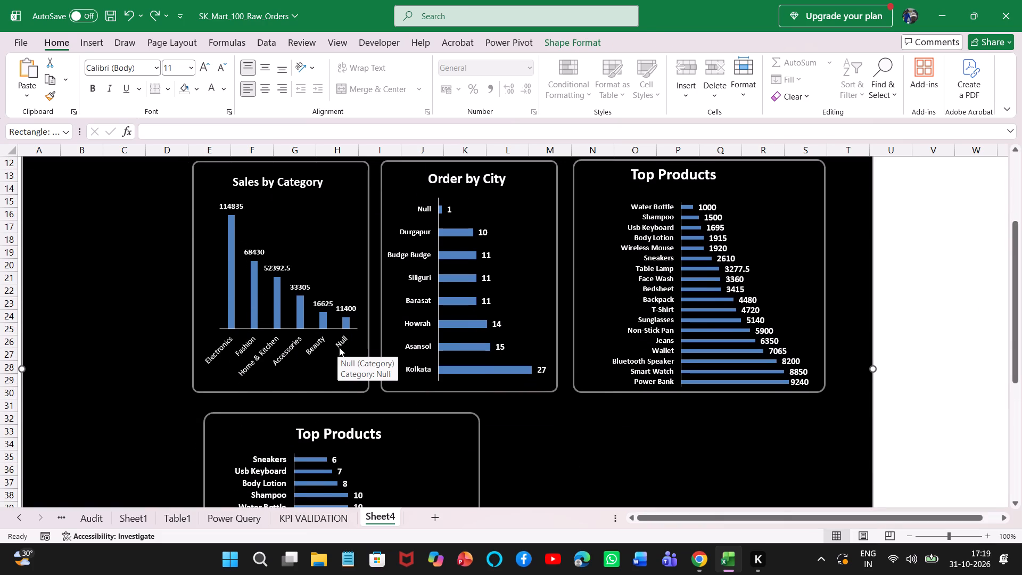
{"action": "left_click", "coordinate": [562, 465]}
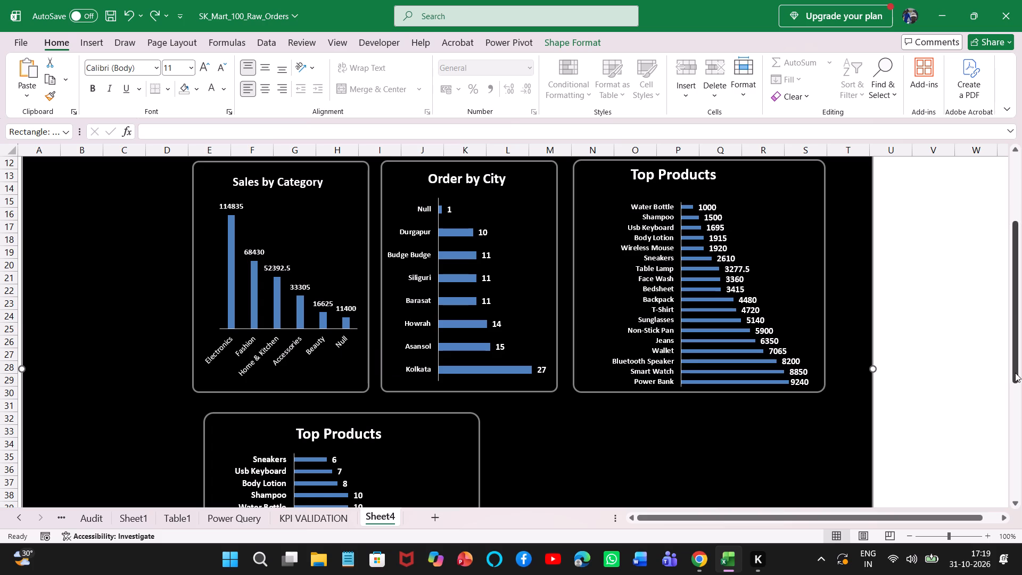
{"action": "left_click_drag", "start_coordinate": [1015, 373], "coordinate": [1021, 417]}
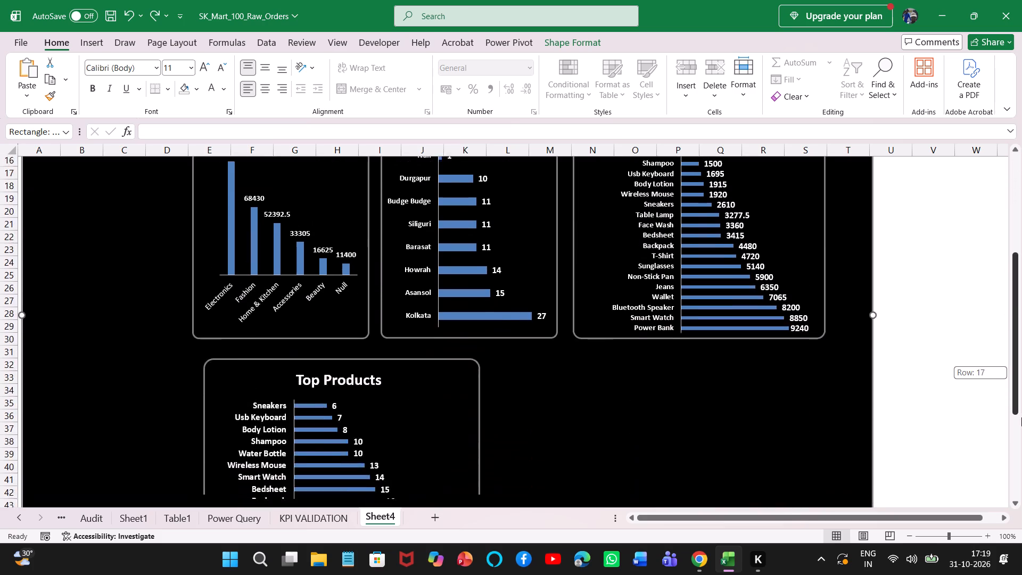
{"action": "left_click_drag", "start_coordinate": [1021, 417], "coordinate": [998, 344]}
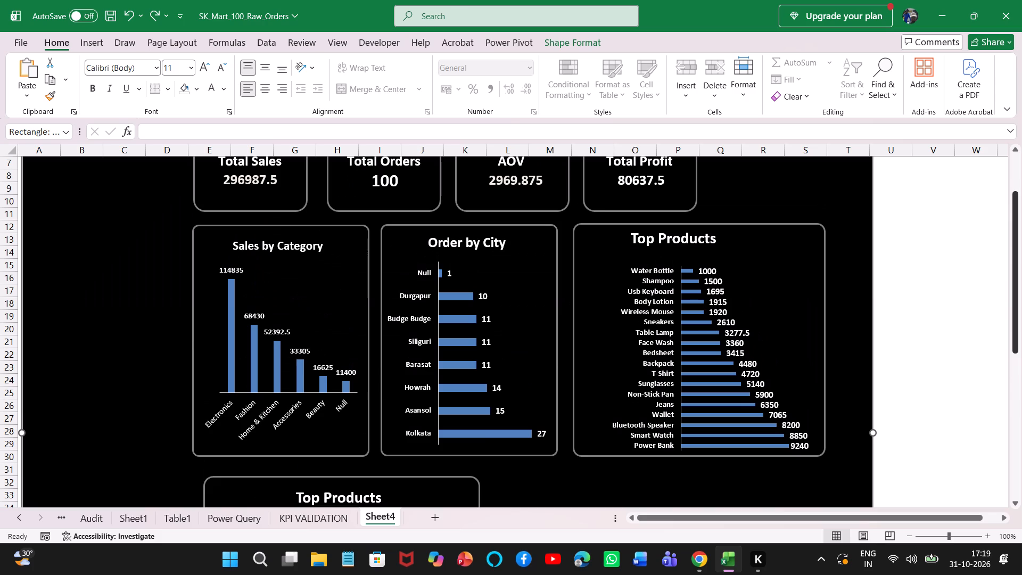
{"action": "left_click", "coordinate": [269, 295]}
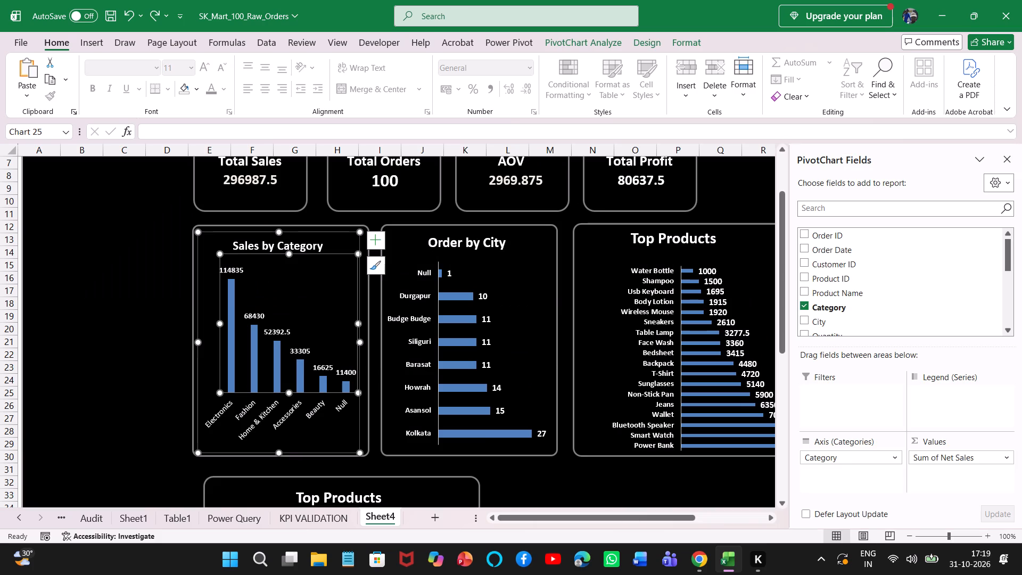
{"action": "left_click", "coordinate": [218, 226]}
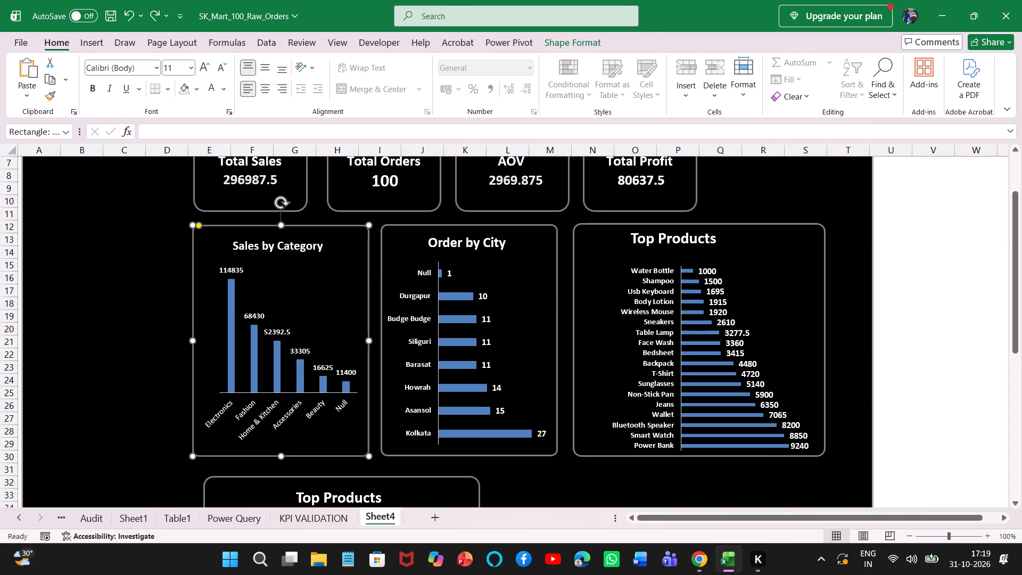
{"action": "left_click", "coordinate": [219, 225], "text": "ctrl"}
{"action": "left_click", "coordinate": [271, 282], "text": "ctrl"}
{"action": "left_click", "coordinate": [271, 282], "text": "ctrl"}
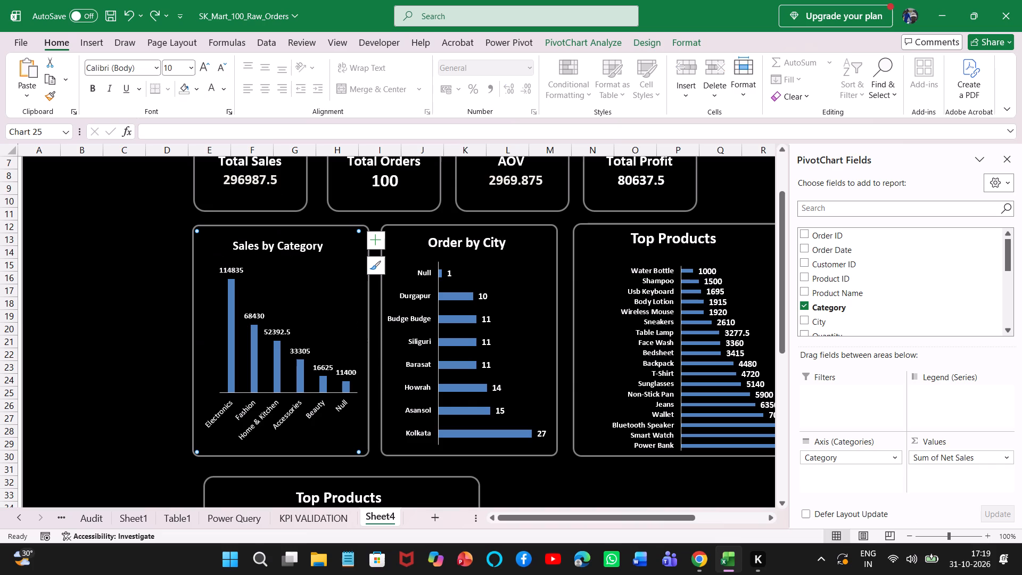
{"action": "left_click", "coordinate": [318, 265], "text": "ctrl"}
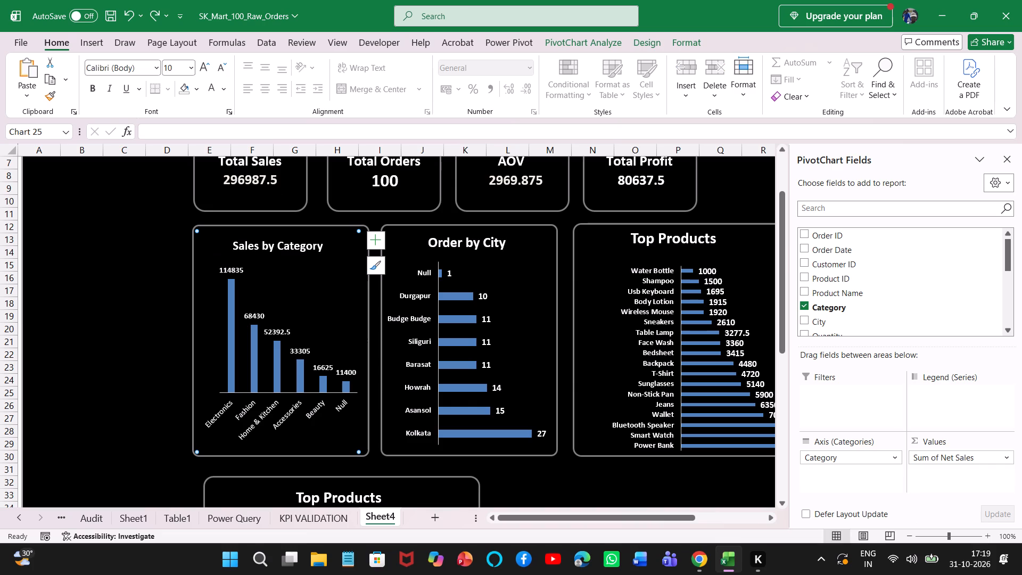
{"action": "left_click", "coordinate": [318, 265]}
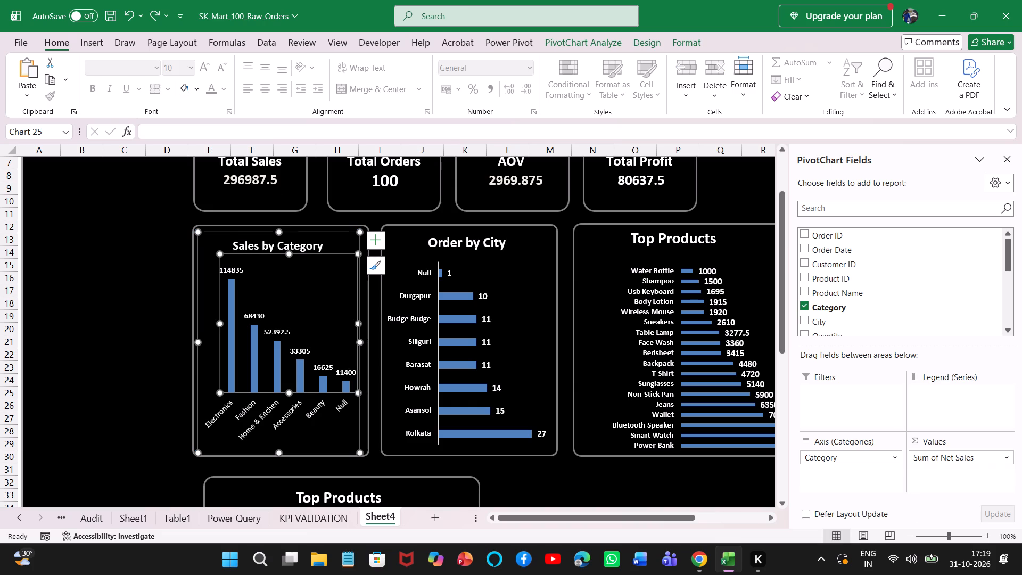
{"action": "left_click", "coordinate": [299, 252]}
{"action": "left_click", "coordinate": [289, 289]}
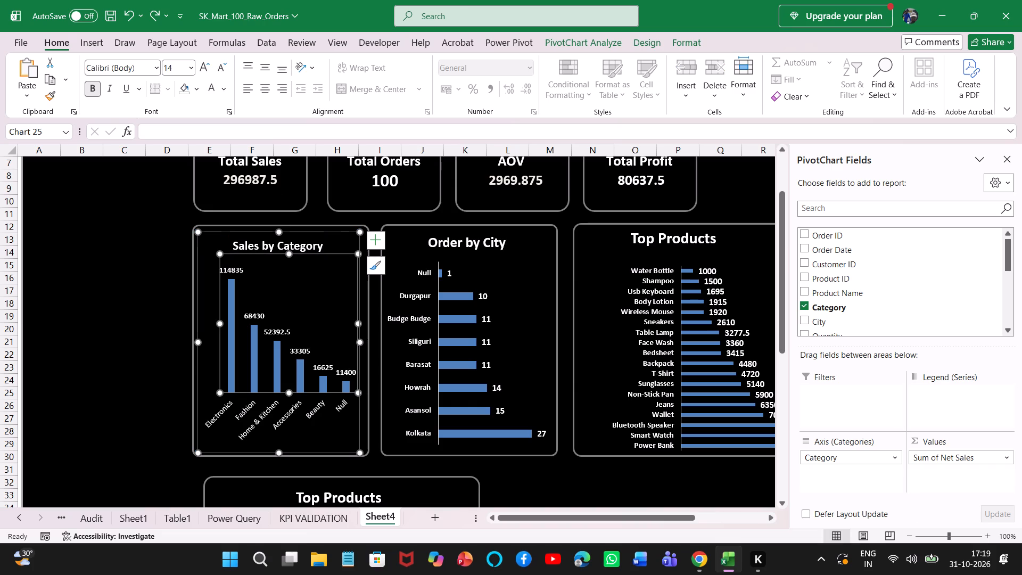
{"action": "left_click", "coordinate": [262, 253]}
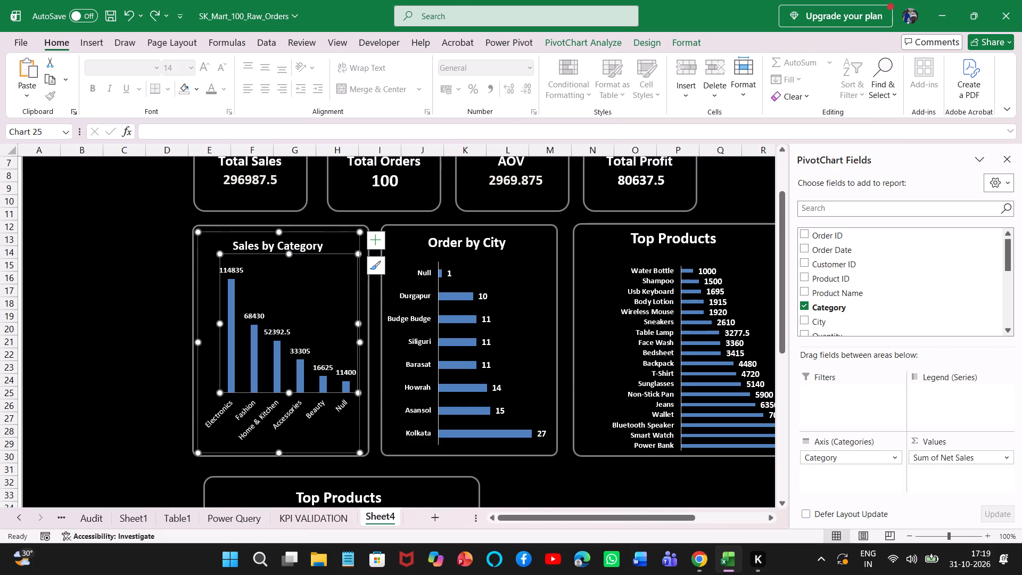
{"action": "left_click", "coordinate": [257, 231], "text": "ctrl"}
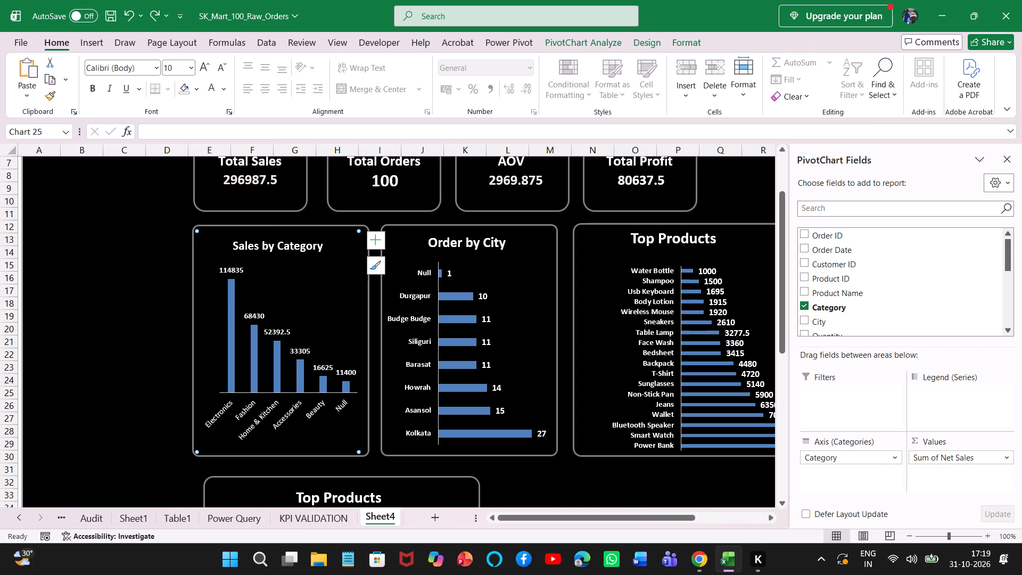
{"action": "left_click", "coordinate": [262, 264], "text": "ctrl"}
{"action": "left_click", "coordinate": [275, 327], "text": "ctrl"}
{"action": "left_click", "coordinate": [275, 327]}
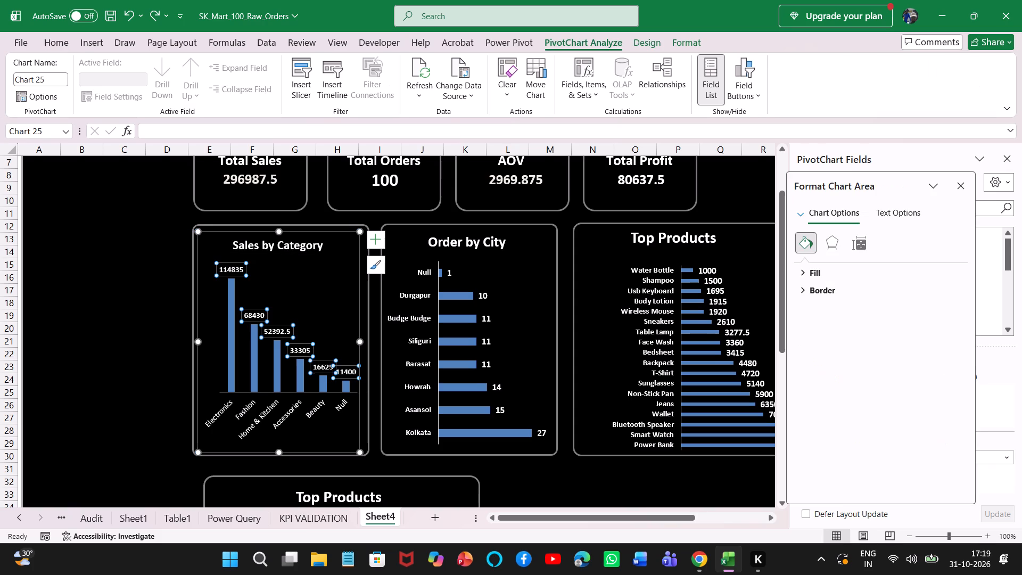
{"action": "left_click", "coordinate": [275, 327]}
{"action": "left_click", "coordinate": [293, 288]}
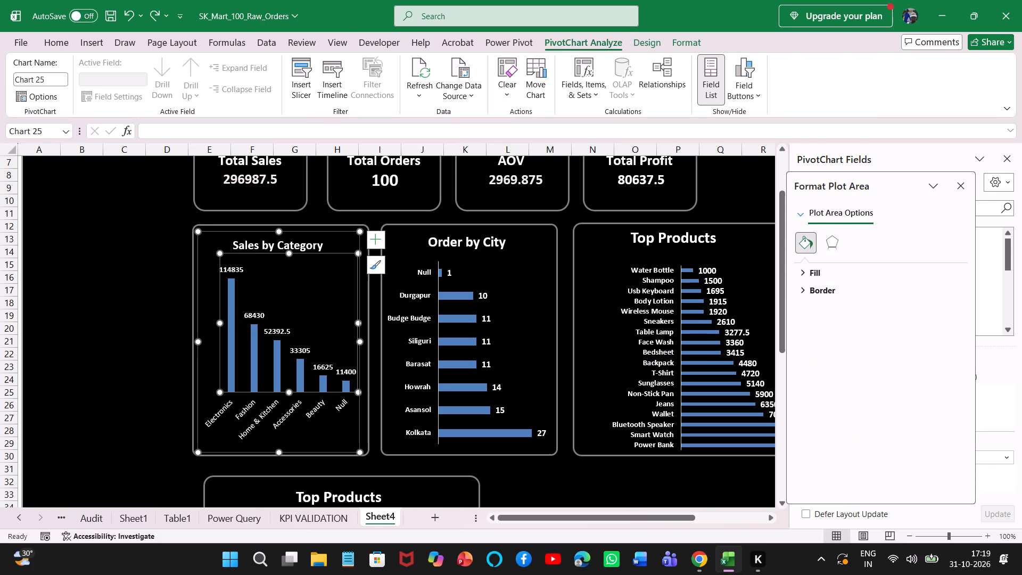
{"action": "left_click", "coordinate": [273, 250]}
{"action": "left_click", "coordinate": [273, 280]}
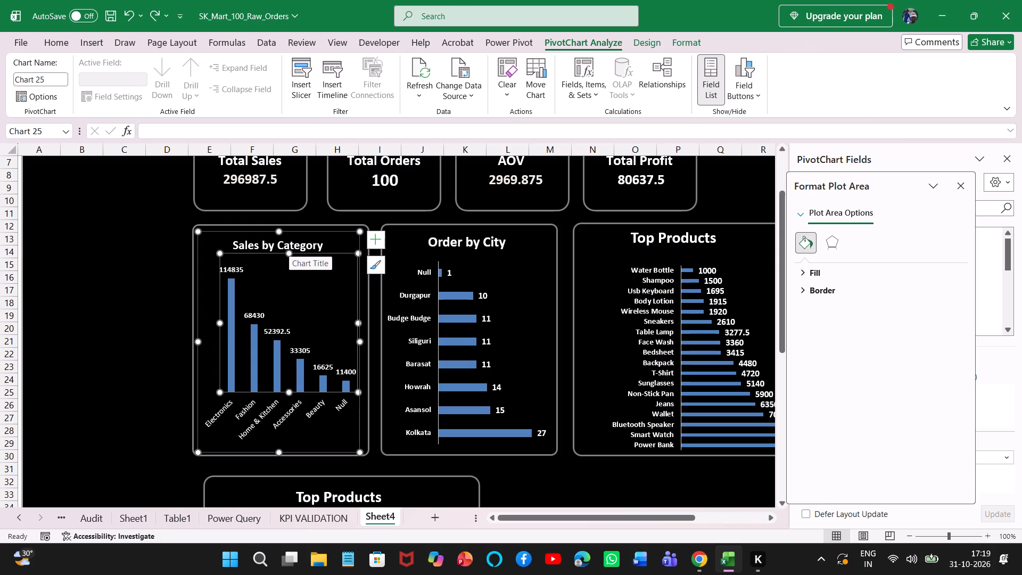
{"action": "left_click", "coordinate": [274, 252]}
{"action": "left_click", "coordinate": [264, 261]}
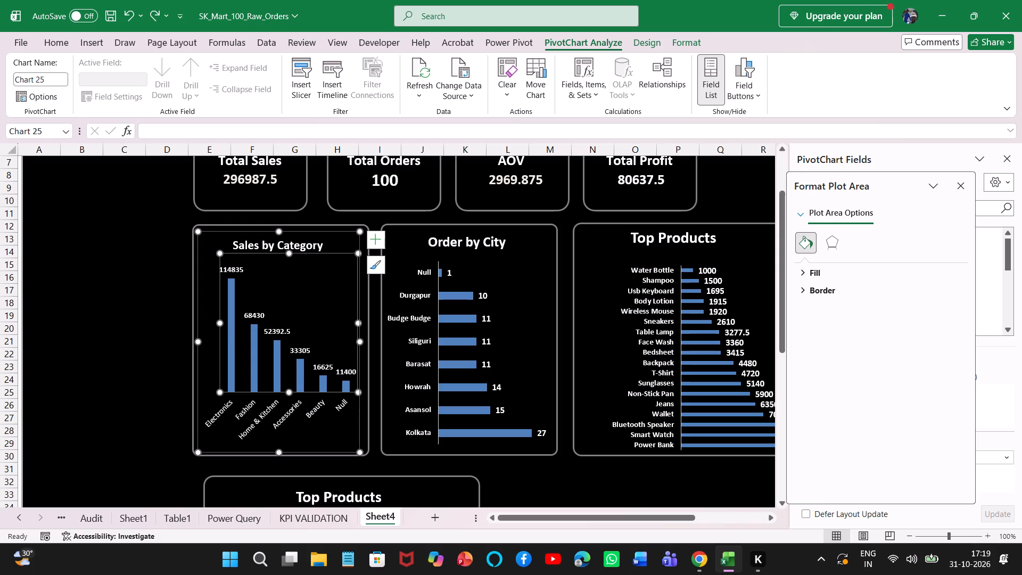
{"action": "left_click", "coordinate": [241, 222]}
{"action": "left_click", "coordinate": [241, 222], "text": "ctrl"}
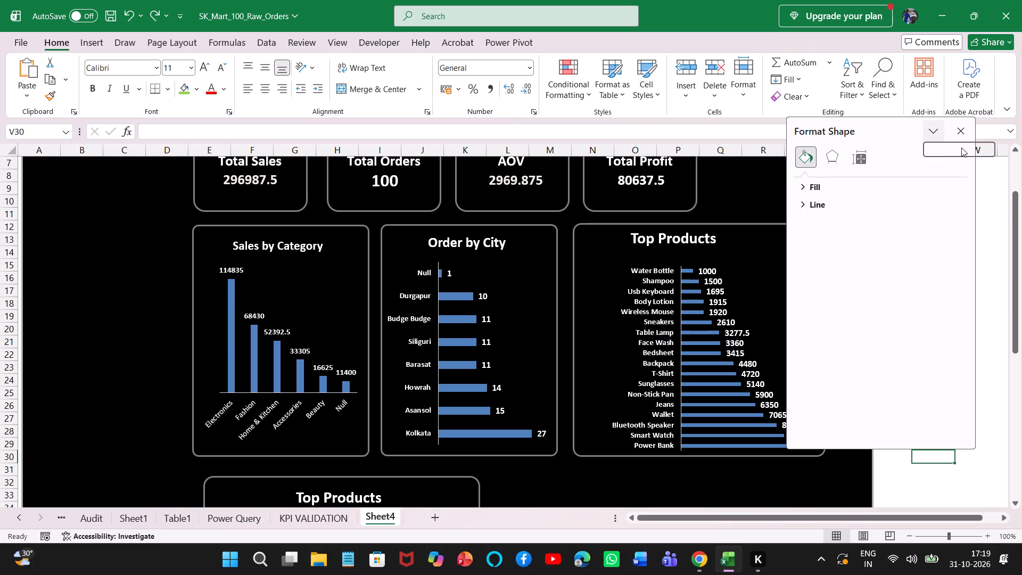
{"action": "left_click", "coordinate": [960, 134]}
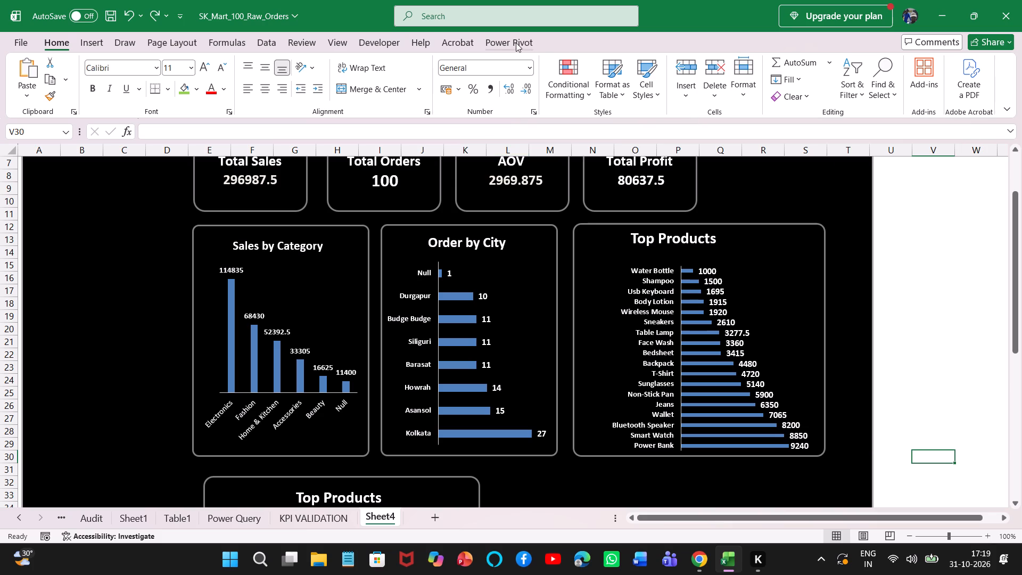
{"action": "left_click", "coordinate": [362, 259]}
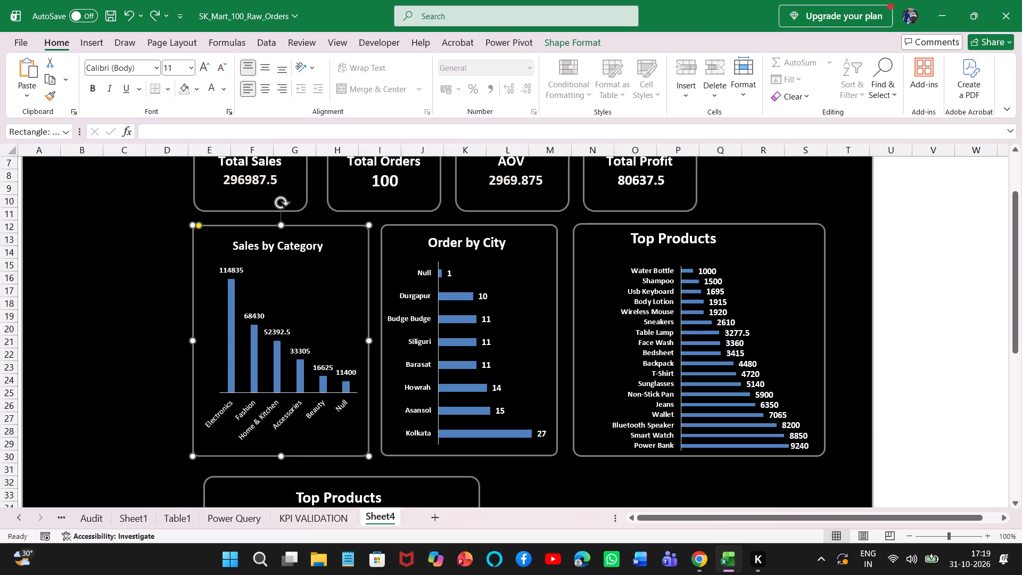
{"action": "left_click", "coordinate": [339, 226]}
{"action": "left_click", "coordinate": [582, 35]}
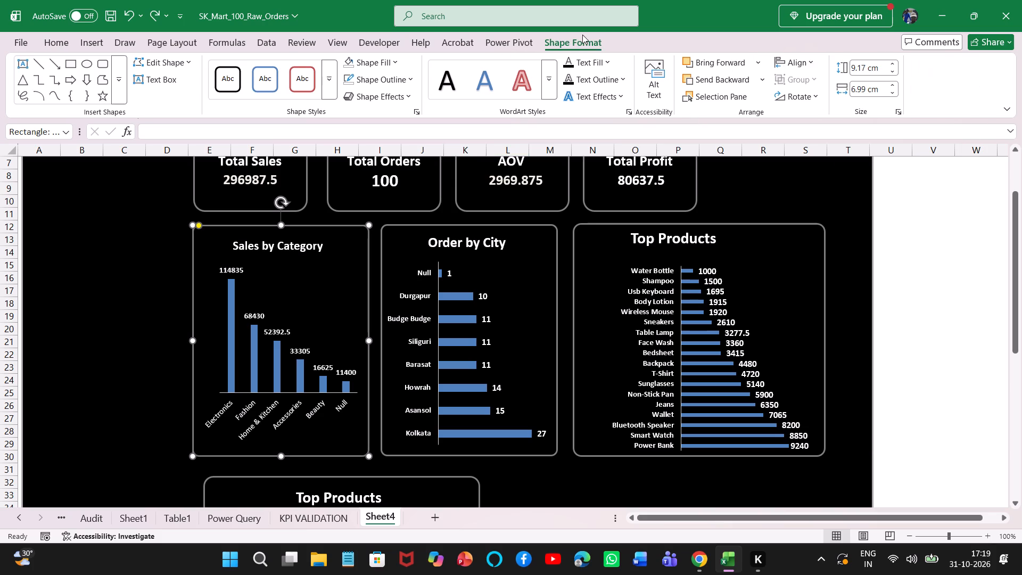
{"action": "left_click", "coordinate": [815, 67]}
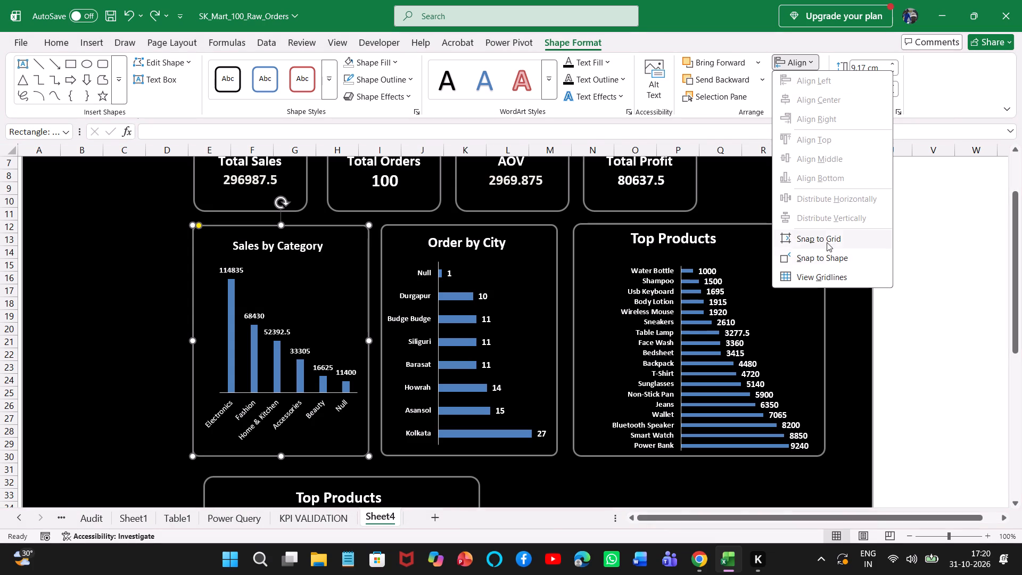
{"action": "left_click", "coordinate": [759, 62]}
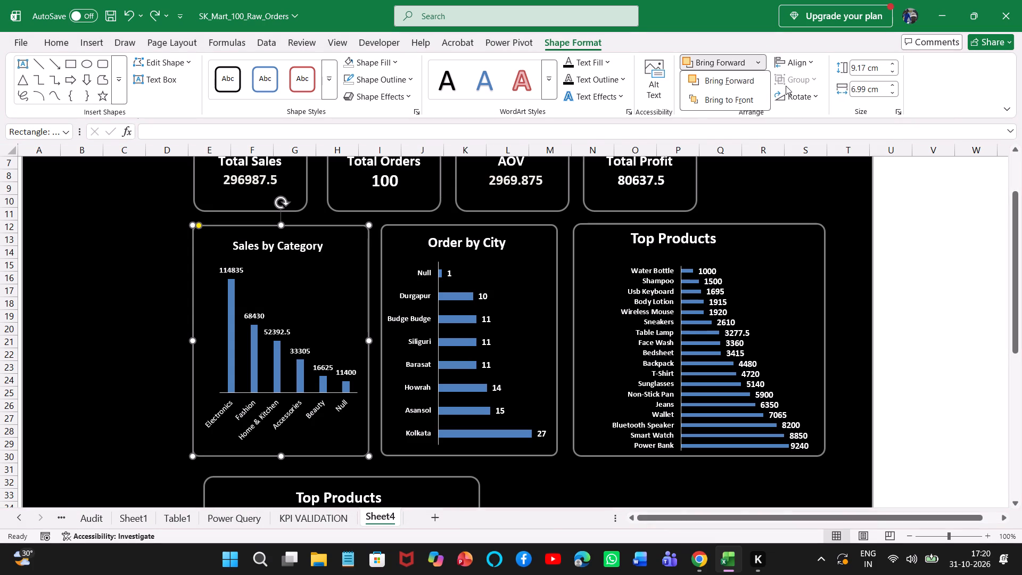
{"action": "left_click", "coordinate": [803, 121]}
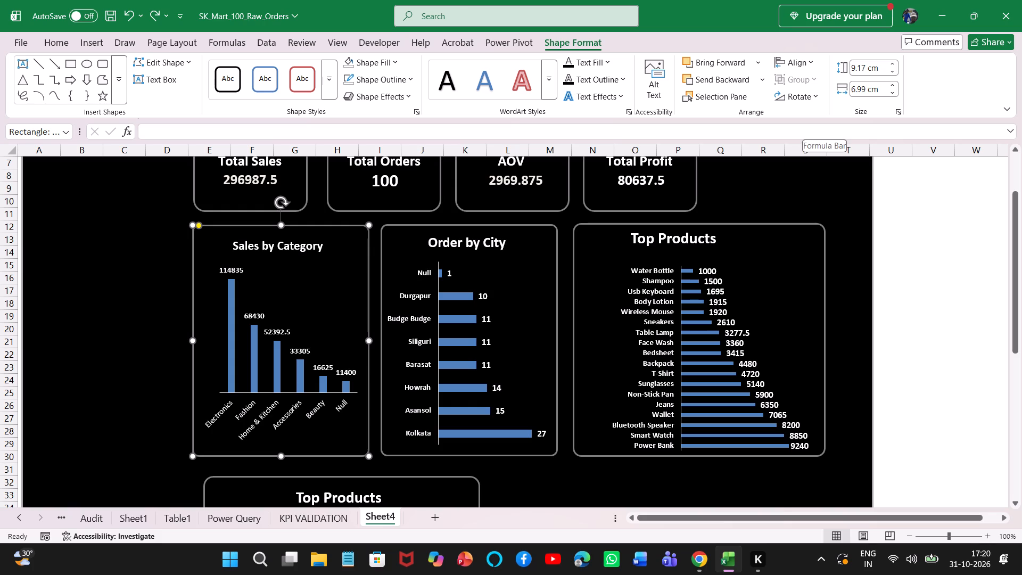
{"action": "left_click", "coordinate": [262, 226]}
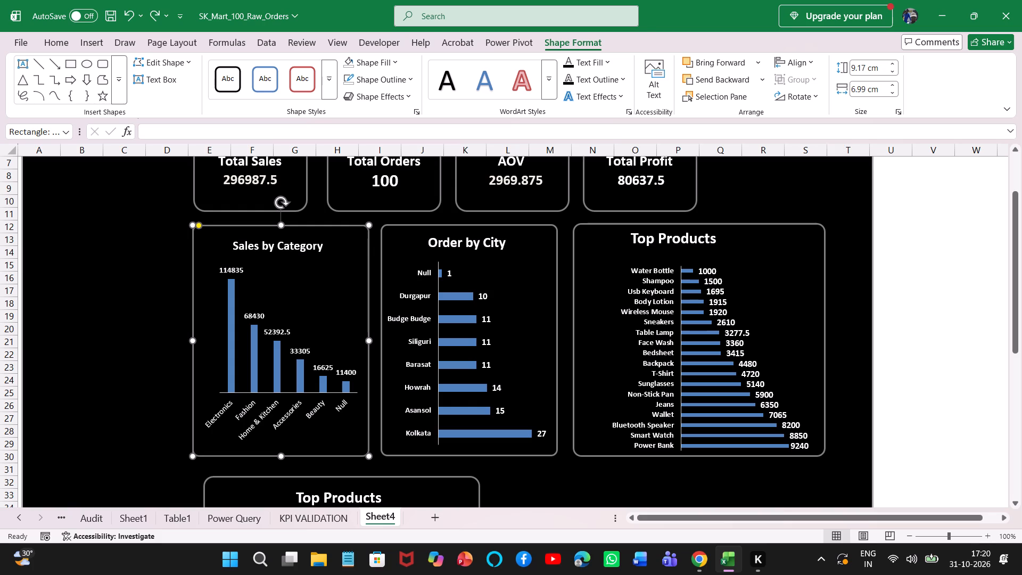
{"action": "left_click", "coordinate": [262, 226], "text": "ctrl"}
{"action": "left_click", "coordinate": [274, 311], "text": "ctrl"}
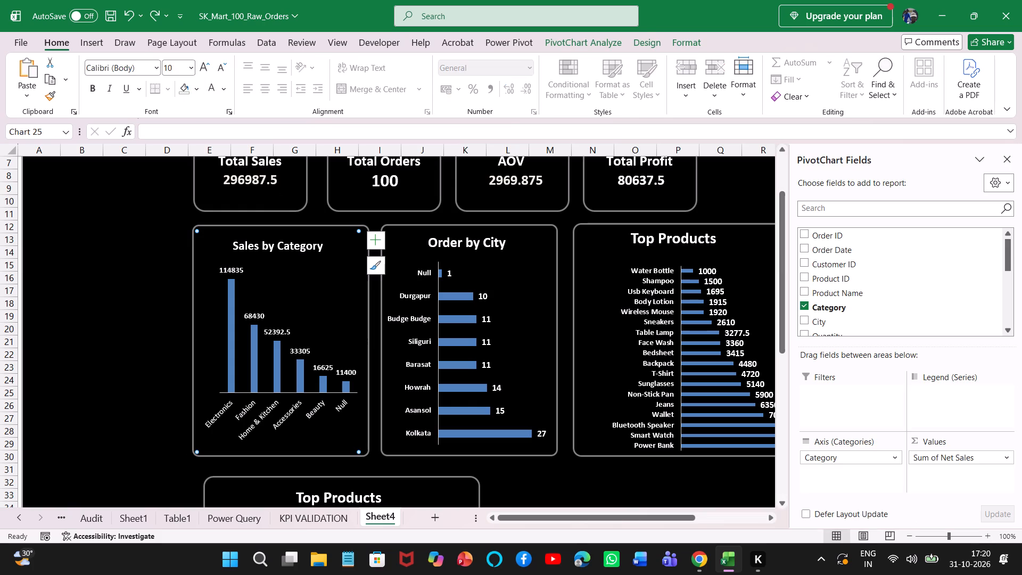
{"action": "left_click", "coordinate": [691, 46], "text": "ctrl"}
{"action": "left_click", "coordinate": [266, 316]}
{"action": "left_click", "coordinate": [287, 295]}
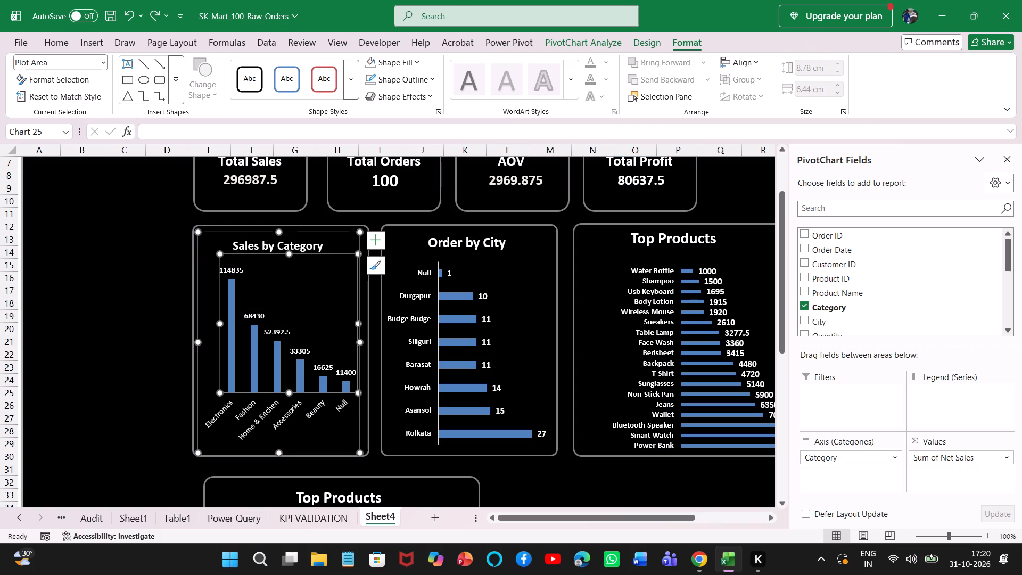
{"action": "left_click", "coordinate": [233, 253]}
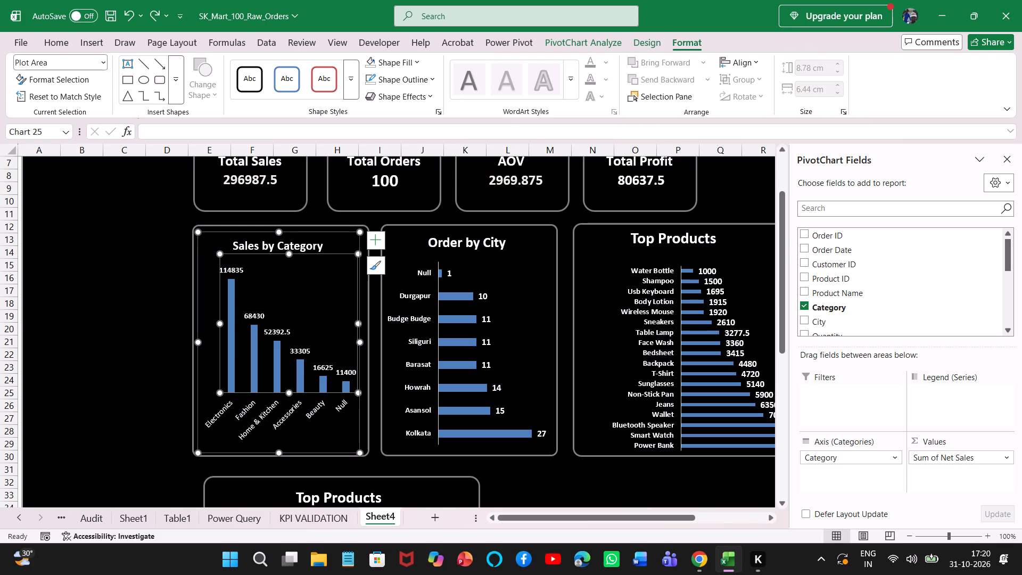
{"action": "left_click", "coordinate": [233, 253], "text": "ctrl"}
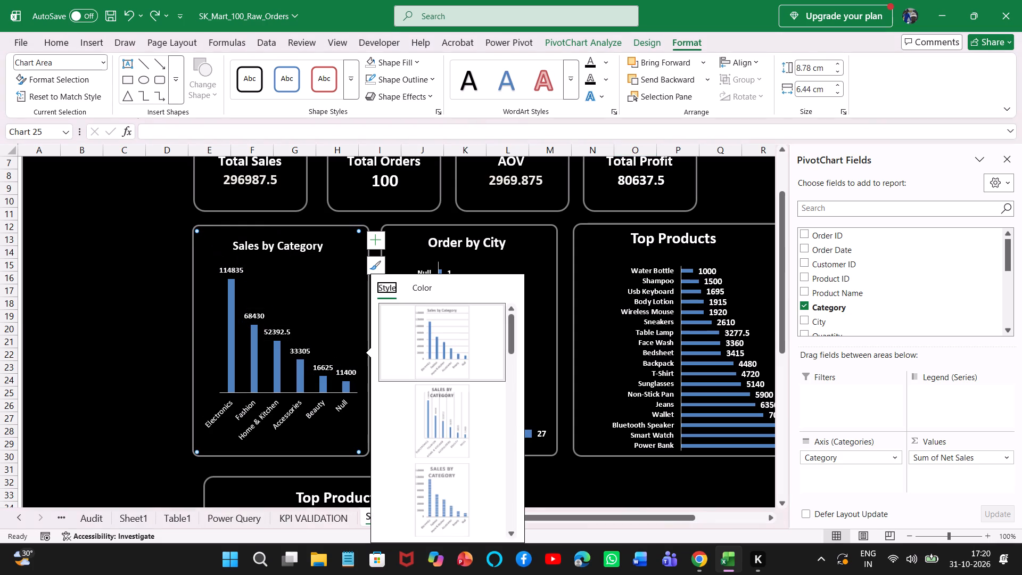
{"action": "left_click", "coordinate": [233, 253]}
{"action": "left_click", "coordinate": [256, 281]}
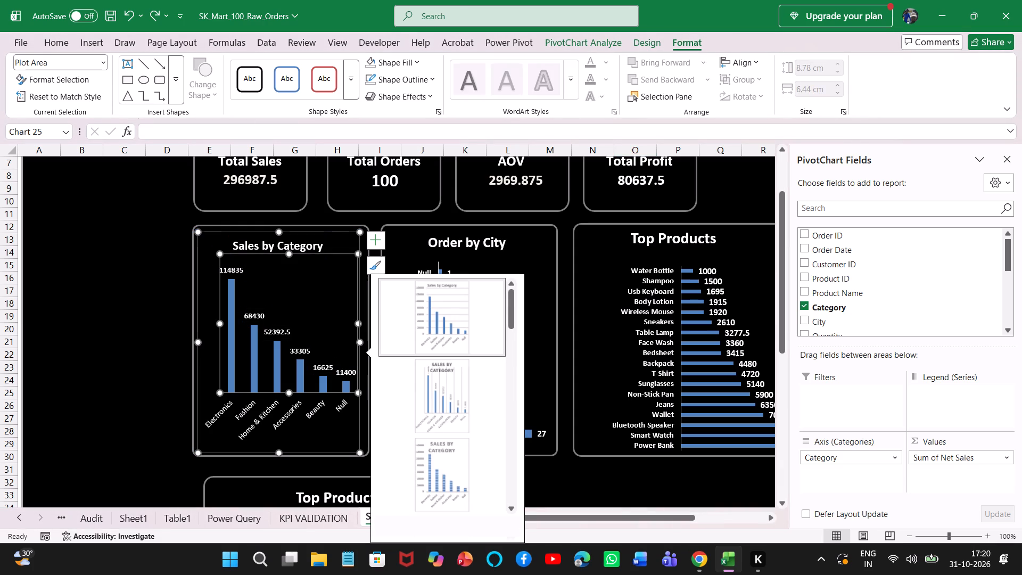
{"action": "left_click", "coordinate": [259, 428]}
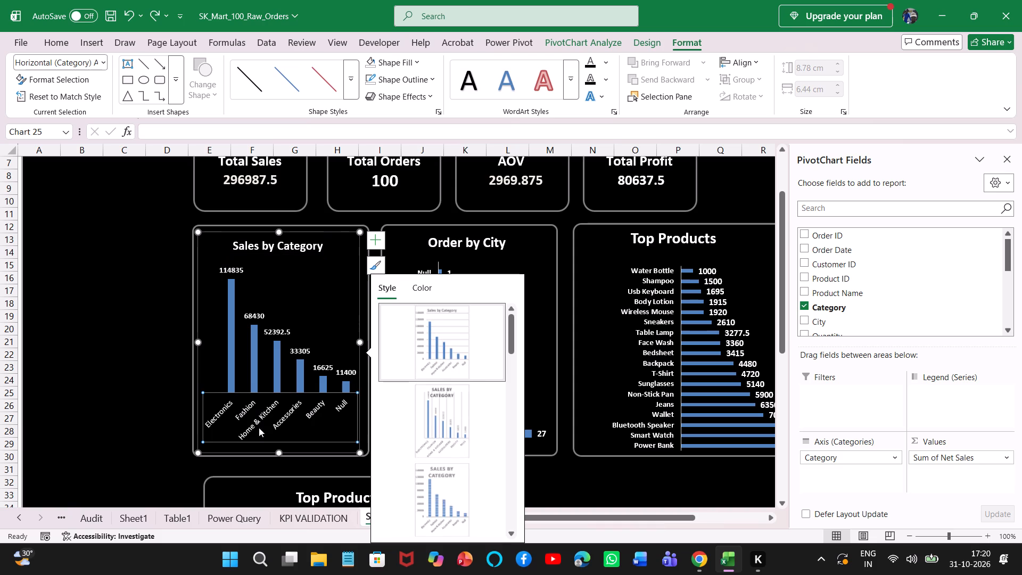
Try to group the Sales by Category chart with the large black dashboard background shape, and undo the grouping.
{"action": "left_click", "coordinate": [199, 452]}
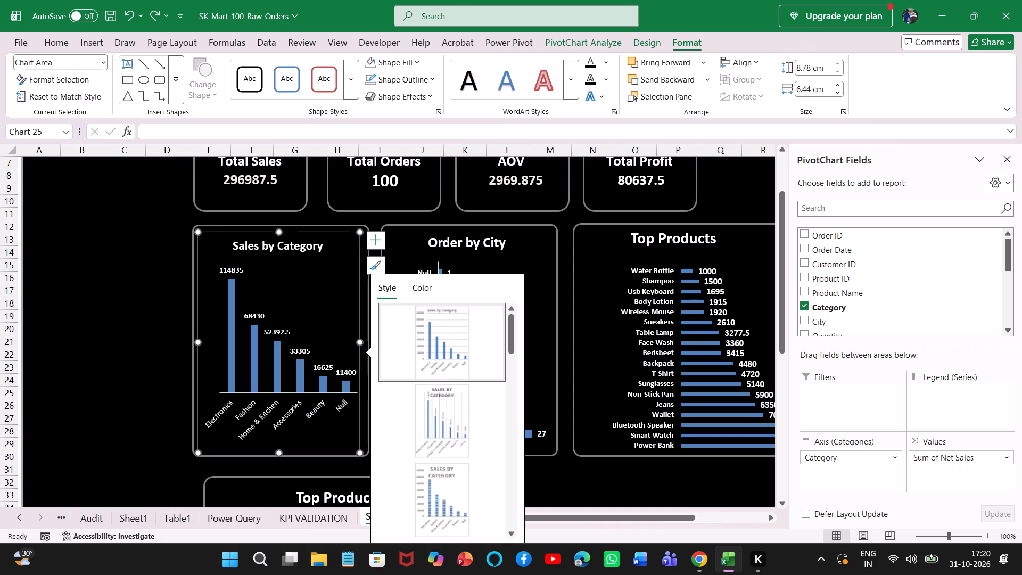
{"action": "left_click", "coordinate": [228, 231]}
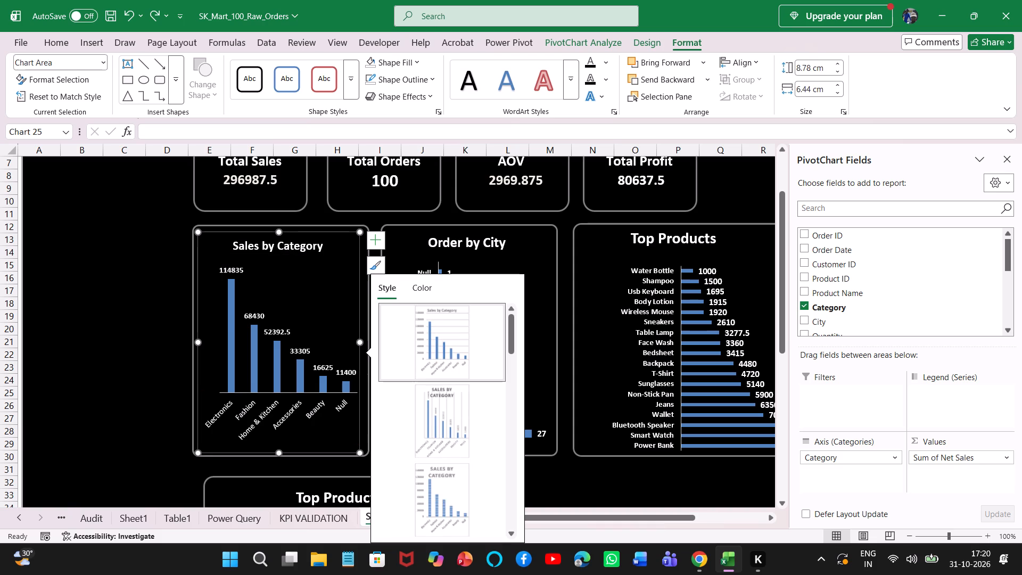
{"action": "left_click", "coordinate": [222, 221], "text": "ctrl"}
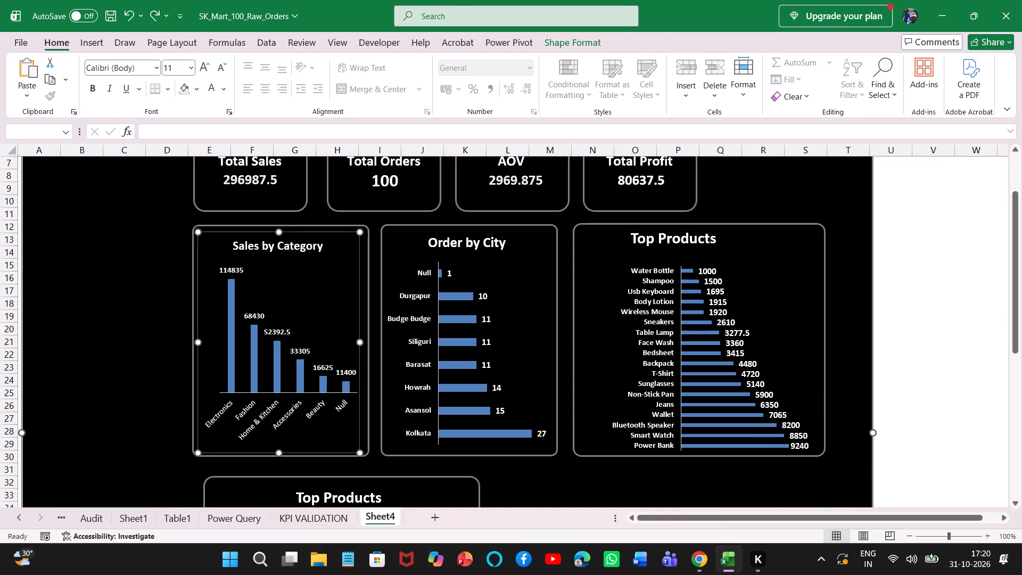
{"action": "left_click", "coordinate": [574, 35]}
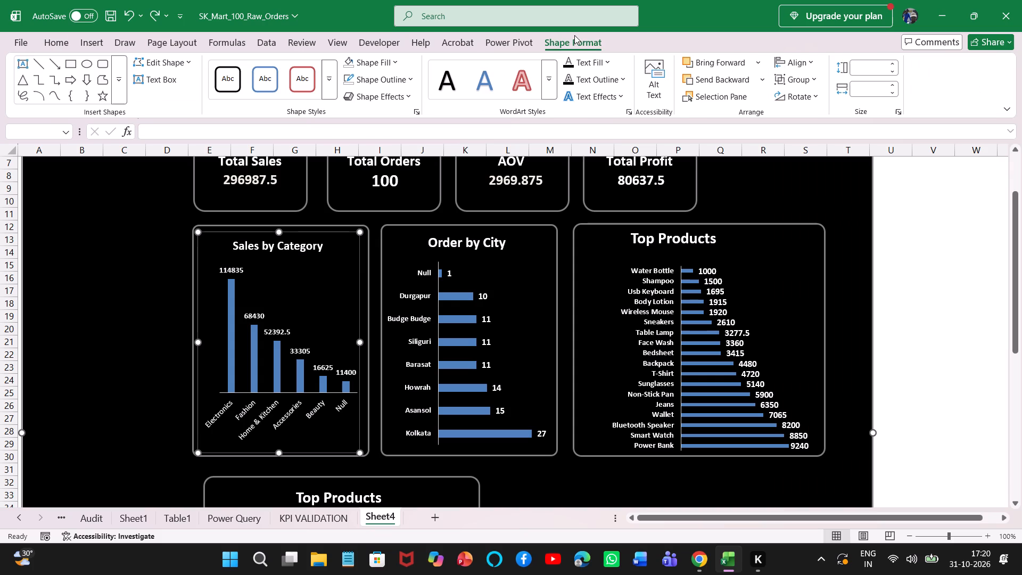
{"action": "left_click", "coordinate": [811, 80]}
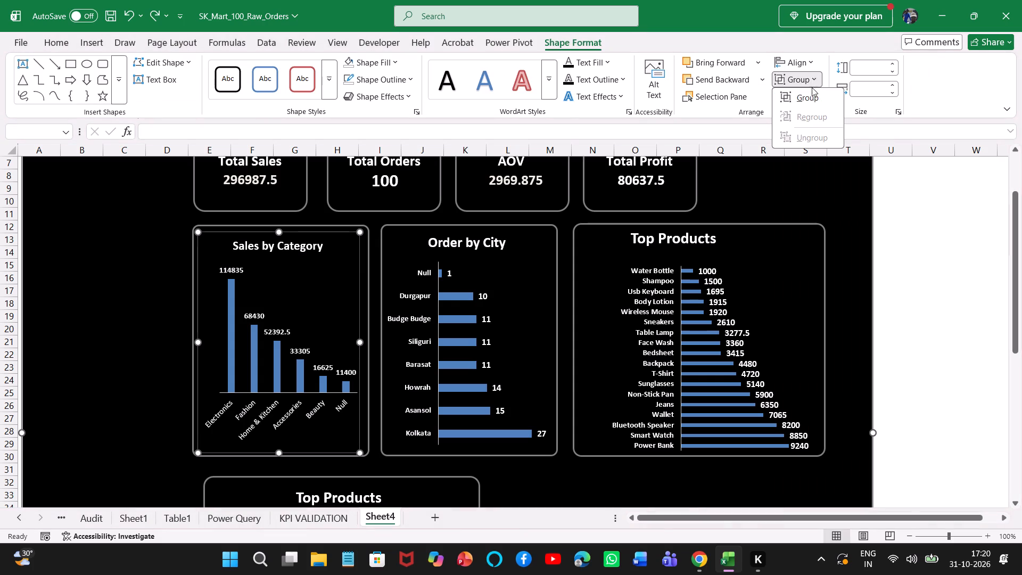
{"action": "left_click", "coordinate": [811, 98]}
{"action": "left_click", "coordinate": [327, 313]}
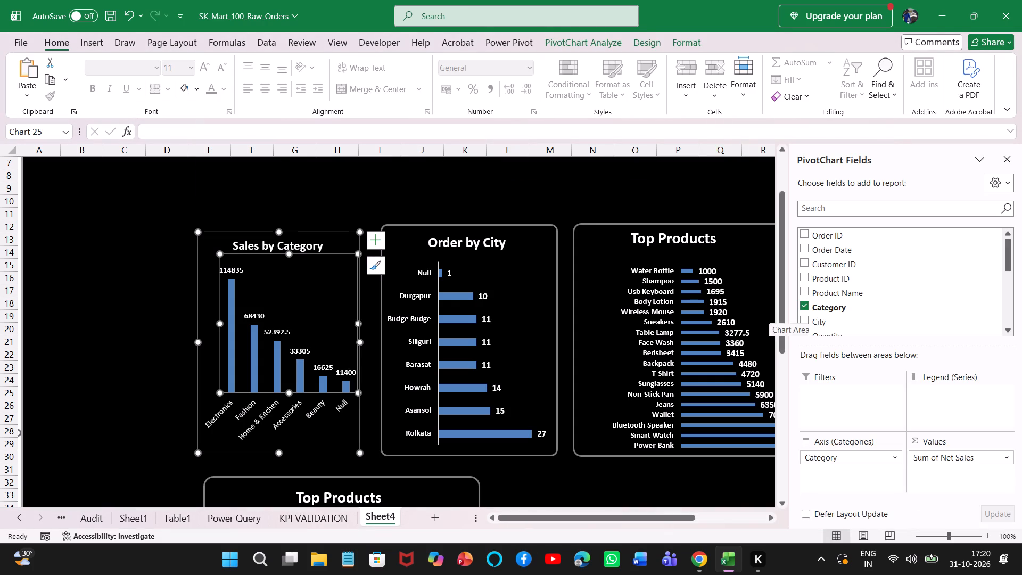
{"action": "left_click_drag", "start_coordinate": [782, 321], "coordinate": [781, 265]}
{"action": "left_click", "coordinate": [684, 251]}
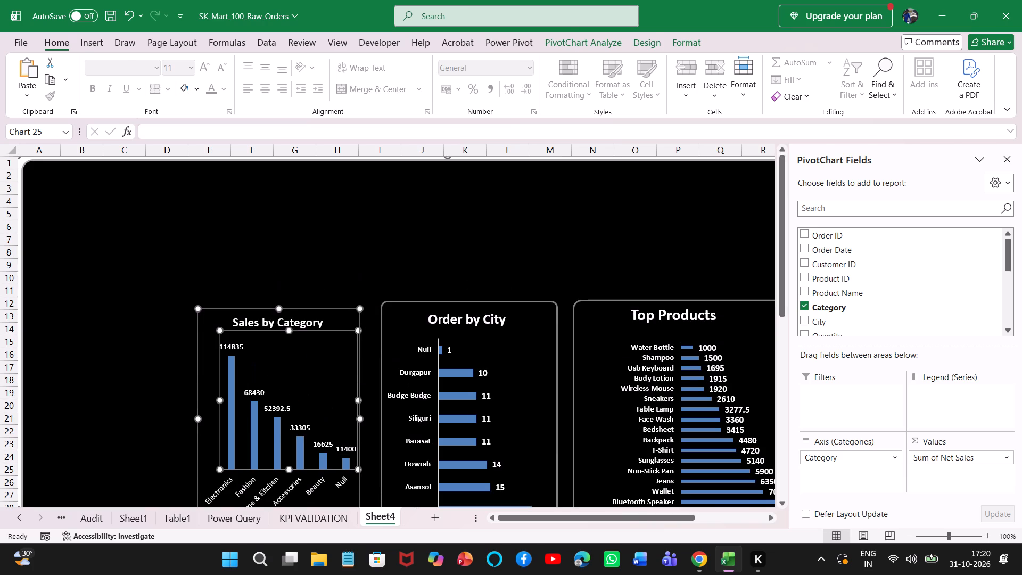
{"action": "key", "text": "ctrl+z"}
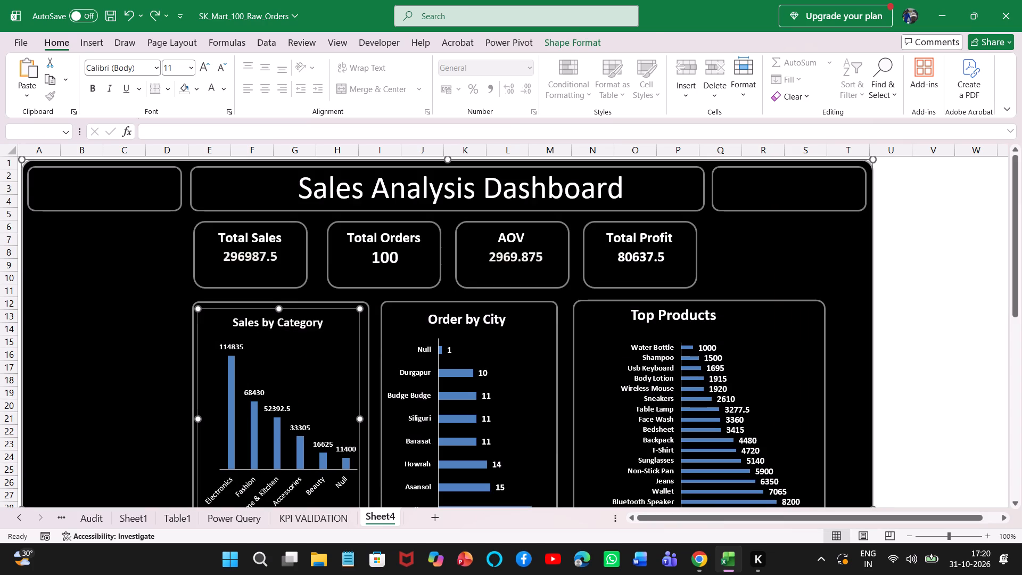
Group the Sales by Category chart with its rounded frame.
{"action": "left_click", "coordinate": [252, 301]}
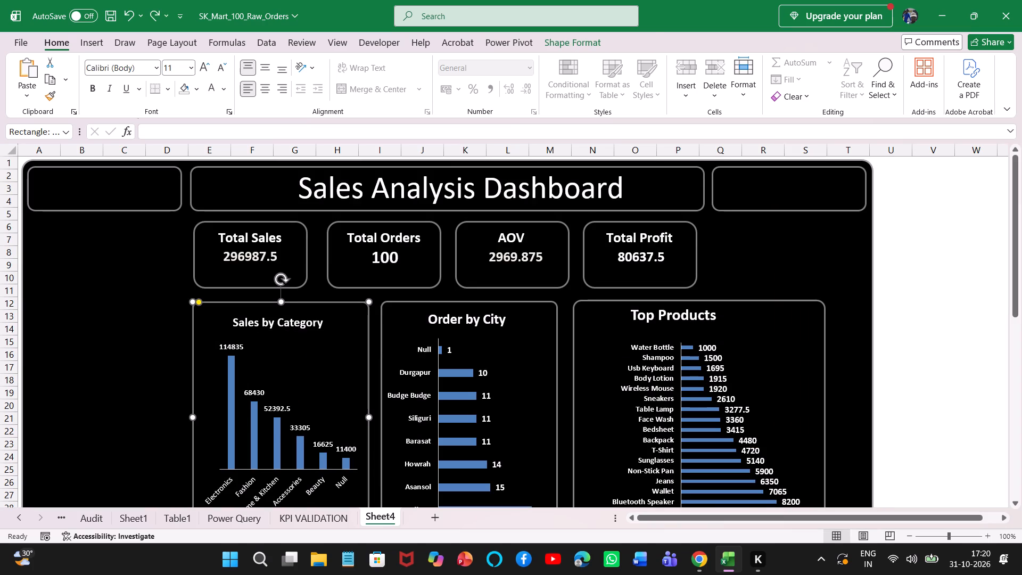
{"action": "left_click", "coordinate": [244, 312], "text": "ctrl"}
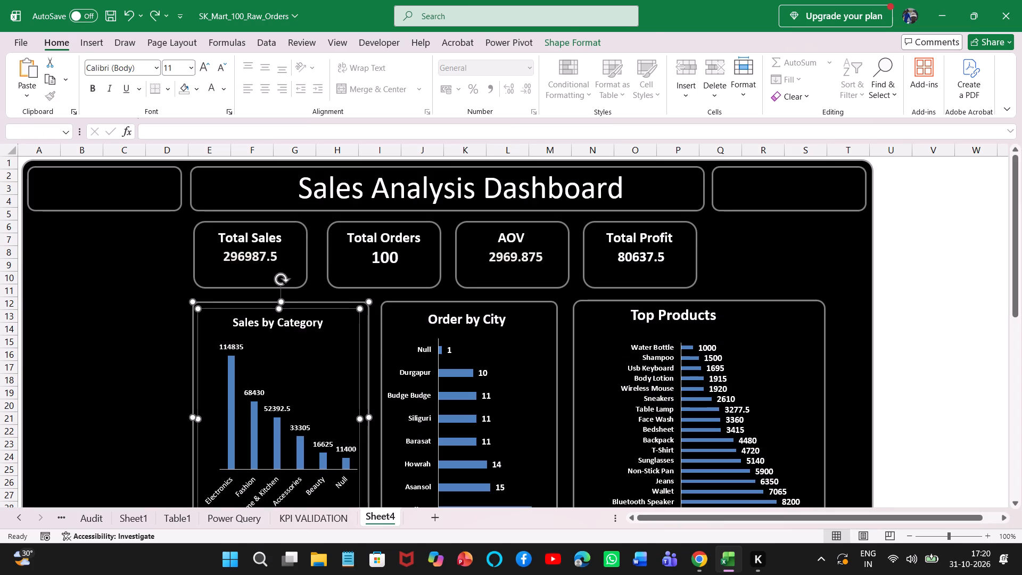
{"action": "left_click", "coordinate": [241, 309], "text": "ctrl"}
{"action": "left_click", "coordinate": [257, 347], "text": "ctrl"}
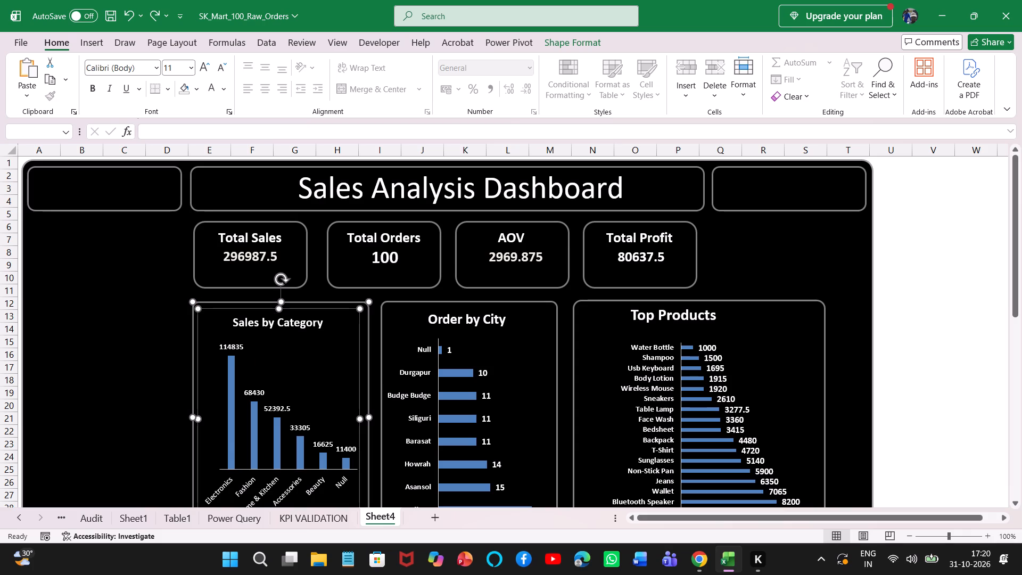
{"action": "left_click", "coordinate": [582, 42]}
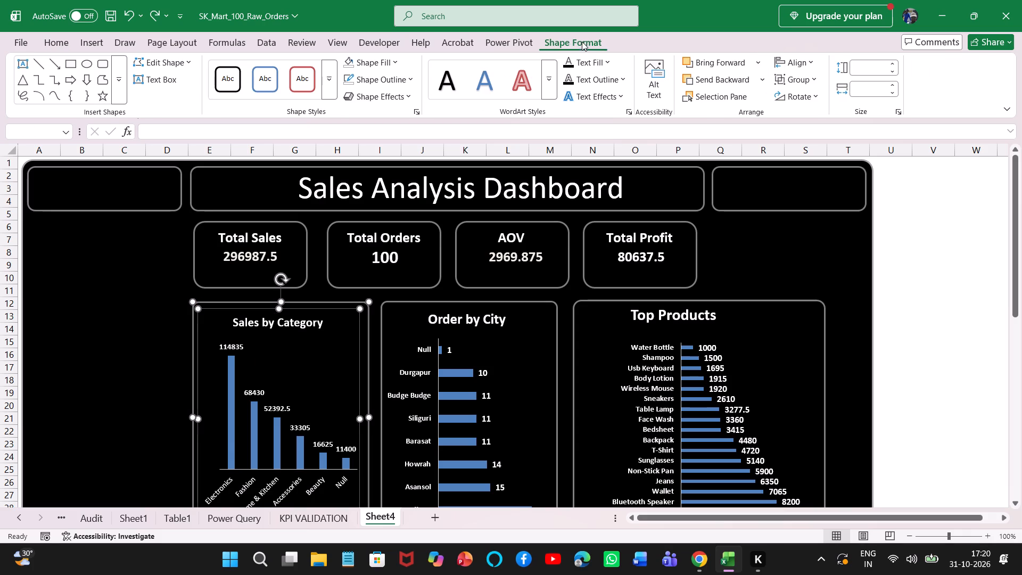
{"action": "left_click", "coordinate": [814, 81]}
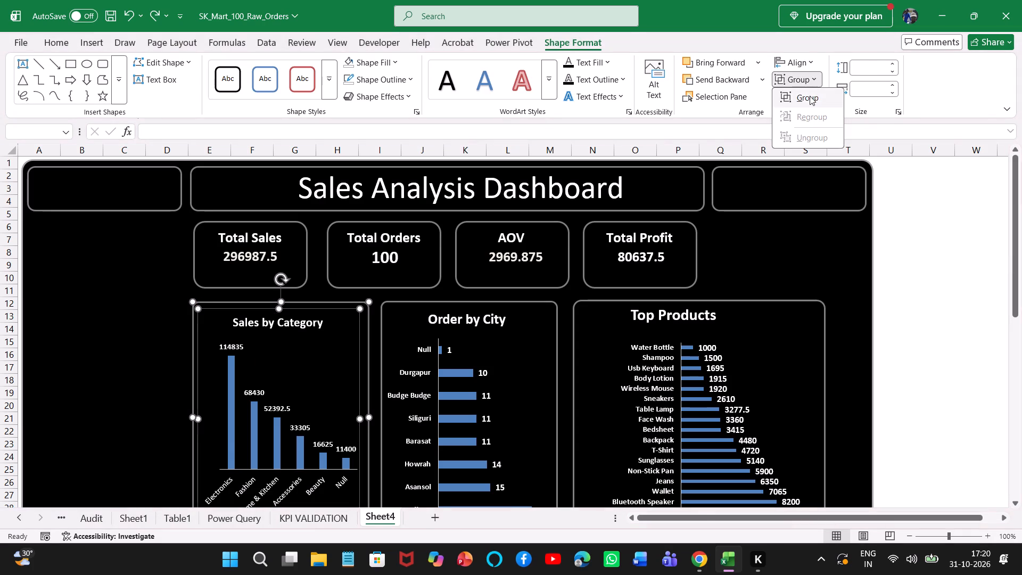
{"action": "left_click", "coordinate": [810, 96]}
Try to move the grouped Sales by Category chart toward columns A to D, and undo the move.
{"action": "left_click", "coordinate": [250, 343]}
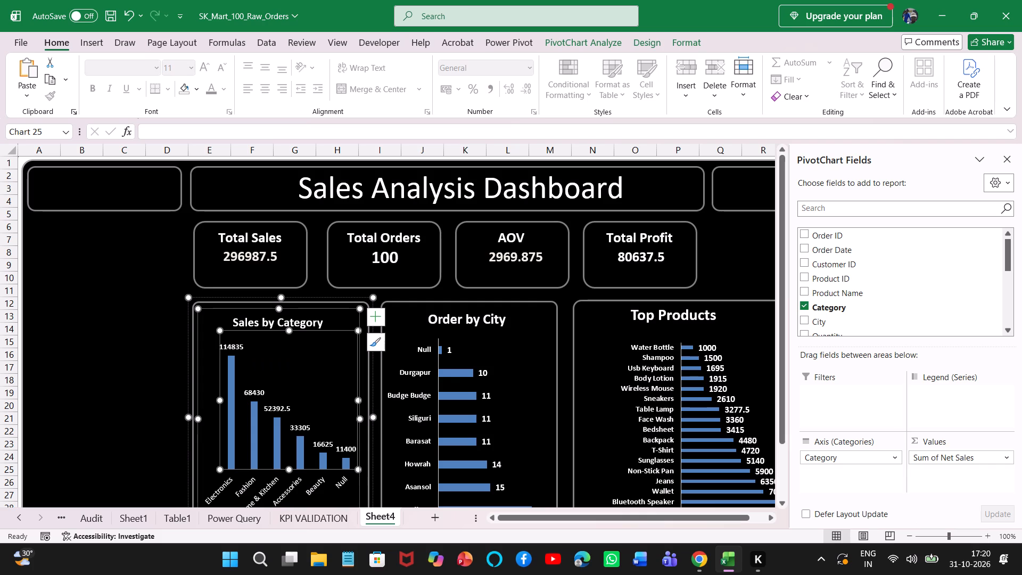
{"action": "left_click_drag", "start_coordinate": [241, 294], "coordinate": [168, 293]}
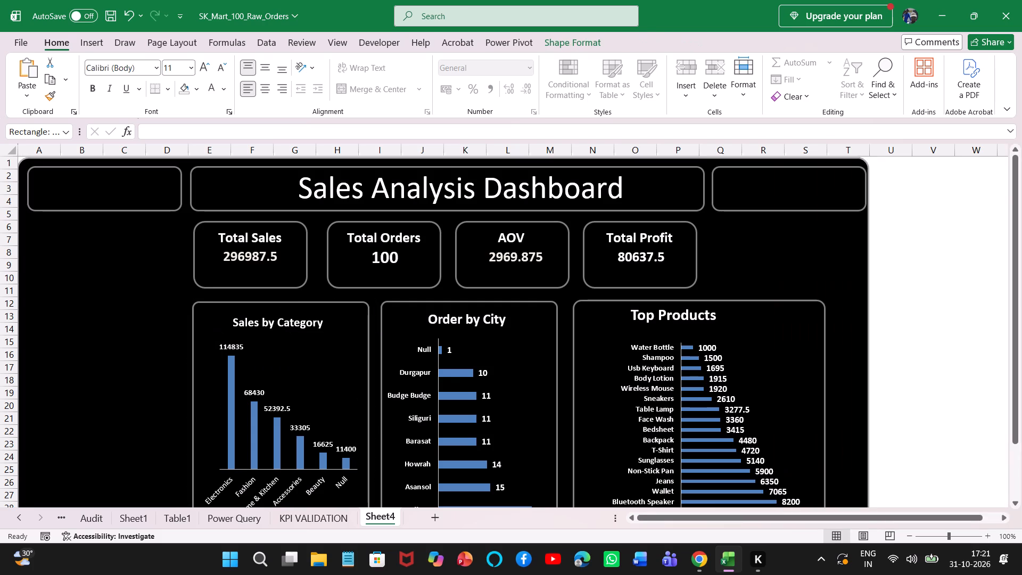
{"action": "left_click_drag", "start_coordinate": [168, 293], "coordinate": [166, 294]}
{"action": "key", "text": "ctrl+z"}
Move the grouped Sales by Category chart and frame to start in column A, with its top edge at about row 13.
{"action": "left_click", "coordinate": [262, 347]}
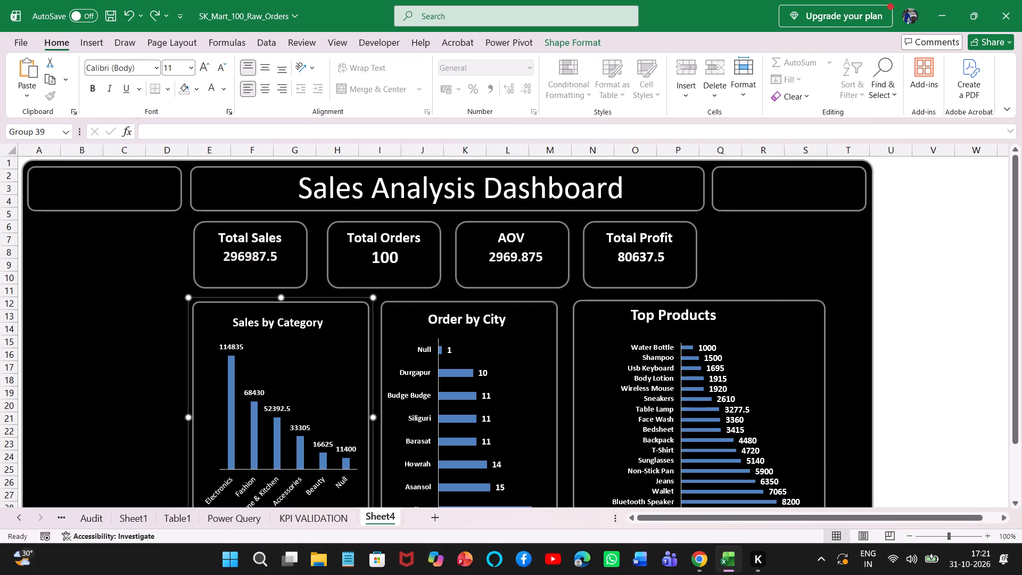
{"action": "left_click_drag", "start_coordinate": [211, 295], "coordinate": [85, 293]}
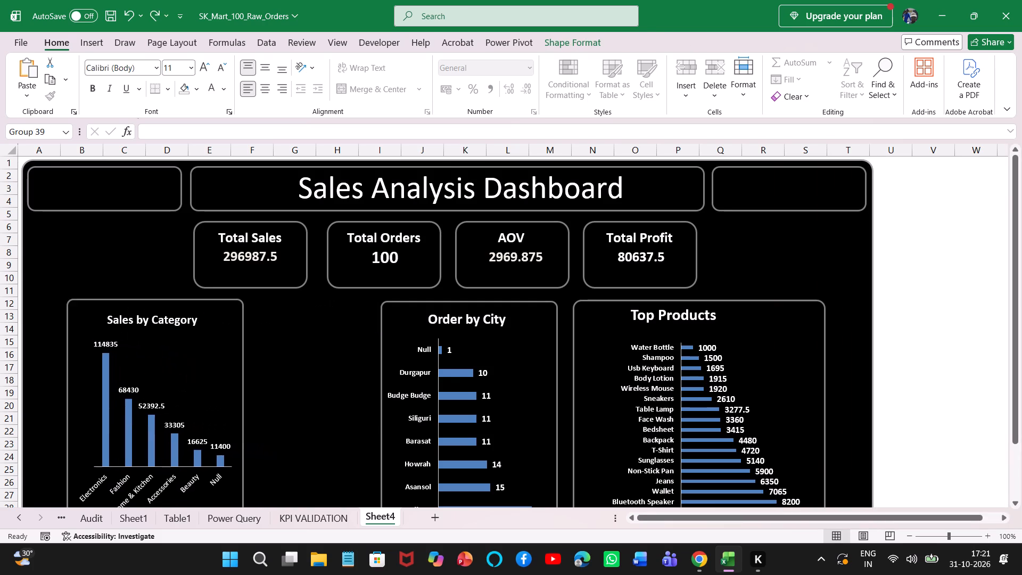
{"action": "left_click_drag", "start_coordinate": [85, 293], "coordinate": [54, 284]}
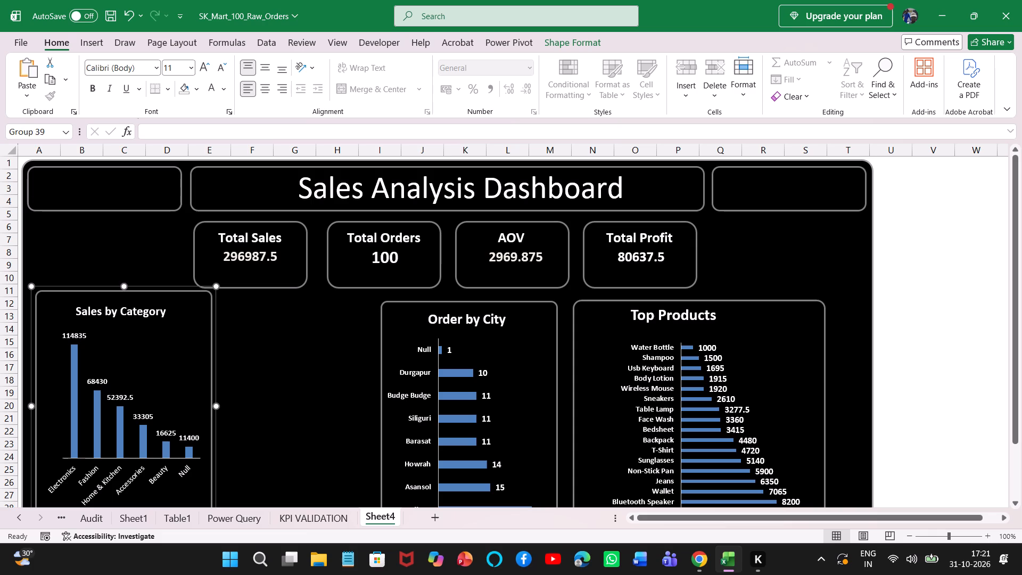
{"action": "left_click", "coordinate": [355, 373]}
{"action": "left_click_drag", "start_coordinate": [1016, 331], "coordinate": [1021, 420]}
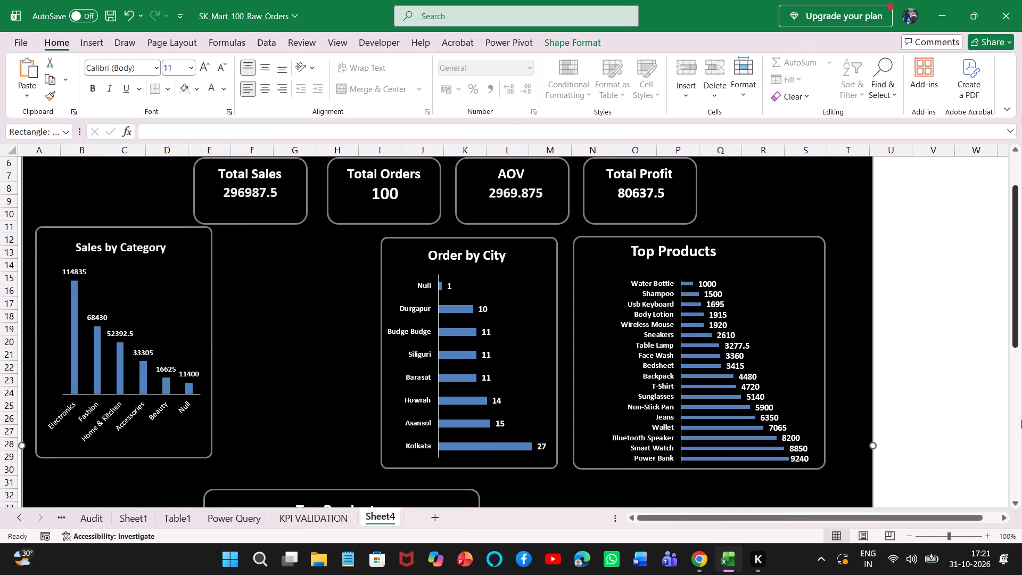
{"action": "left_click", "coordinate": [48, 236]}
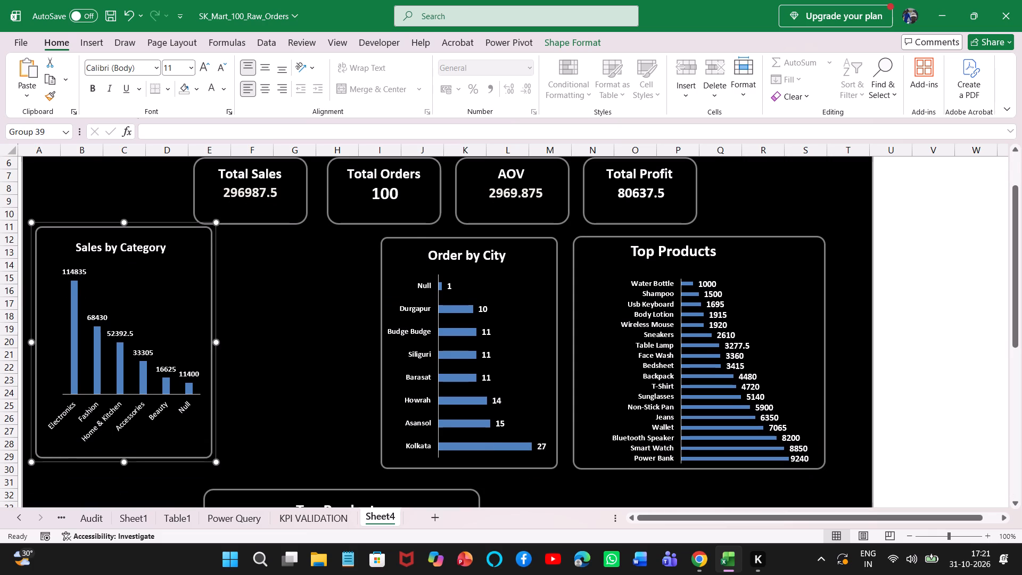
{"action": "left_click_drag", "start_coordinate": [43, 221], "coordinate": [44, 231]}
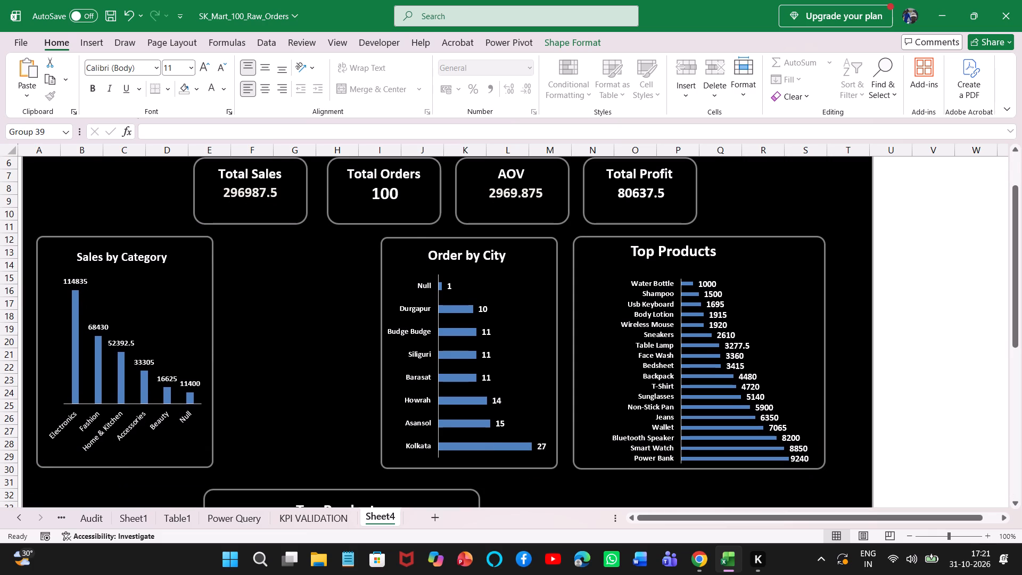
{"action": "left_click_drag", "start_coordinate": [44, 231], "coordinate": [38, 241]}
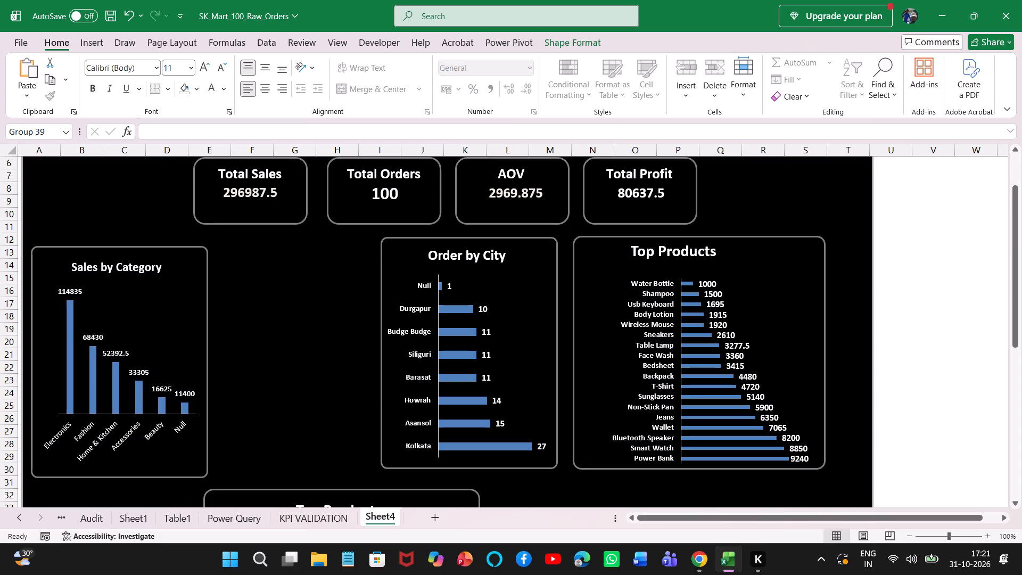
{"action": "left_click_drag", "start_coordinate": [38, 241], "coordinate": [40, 241]}
{"action": "left_click", "coordinate": [251, 292]}
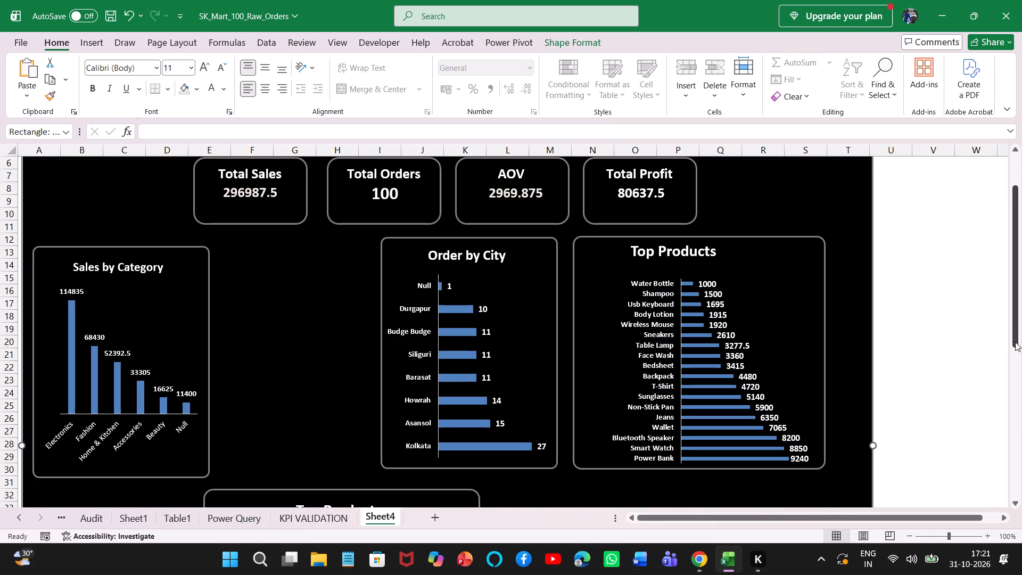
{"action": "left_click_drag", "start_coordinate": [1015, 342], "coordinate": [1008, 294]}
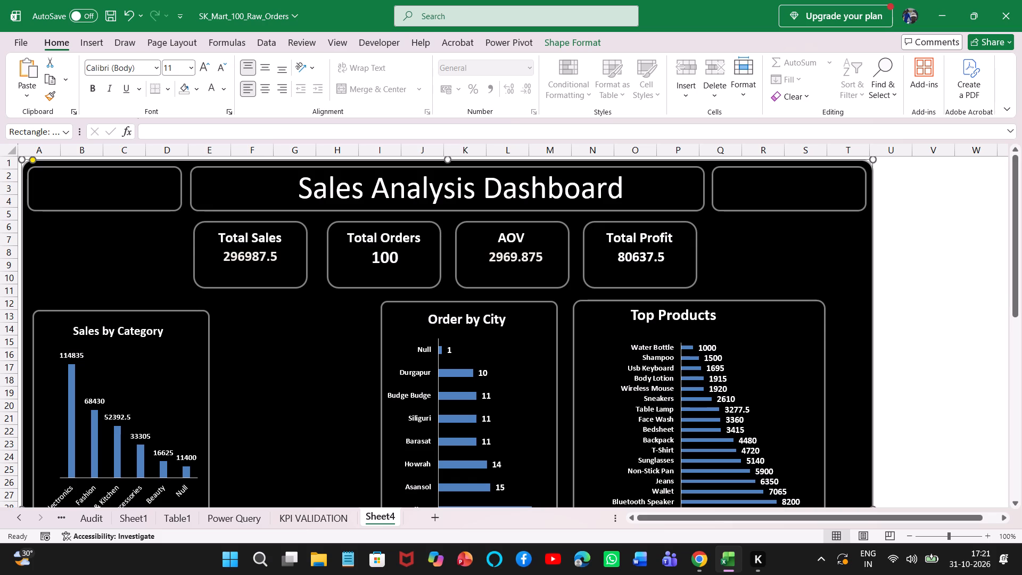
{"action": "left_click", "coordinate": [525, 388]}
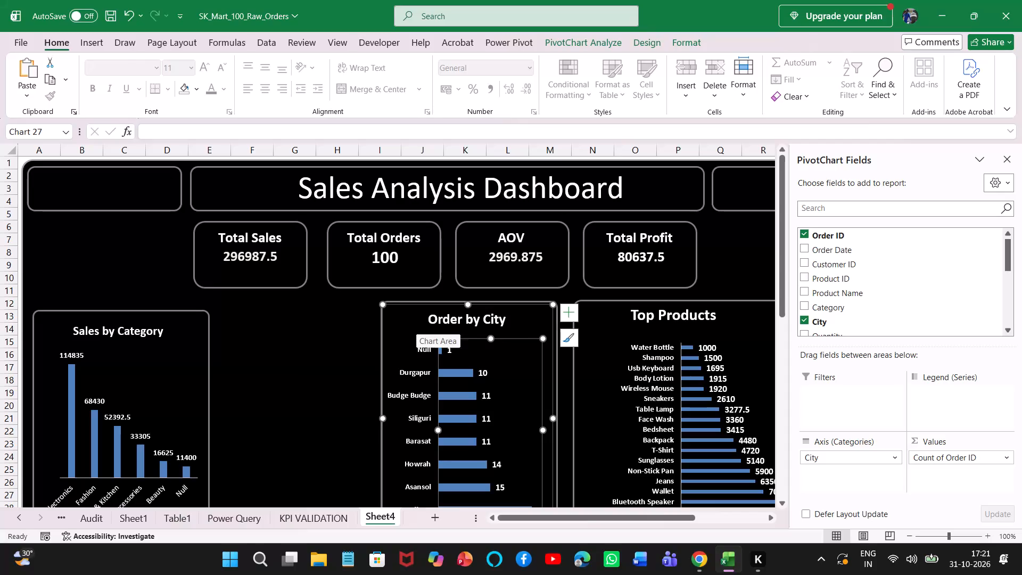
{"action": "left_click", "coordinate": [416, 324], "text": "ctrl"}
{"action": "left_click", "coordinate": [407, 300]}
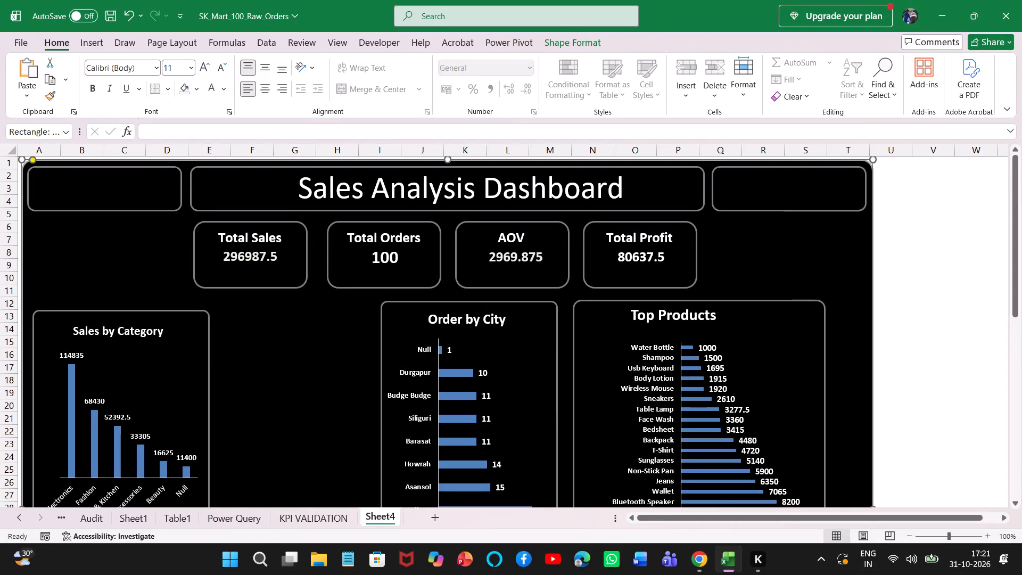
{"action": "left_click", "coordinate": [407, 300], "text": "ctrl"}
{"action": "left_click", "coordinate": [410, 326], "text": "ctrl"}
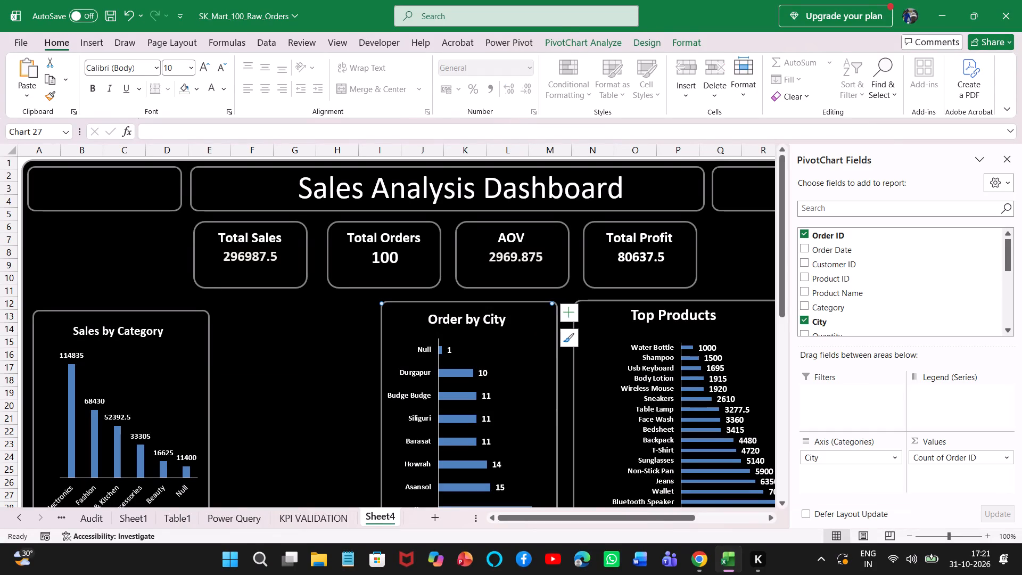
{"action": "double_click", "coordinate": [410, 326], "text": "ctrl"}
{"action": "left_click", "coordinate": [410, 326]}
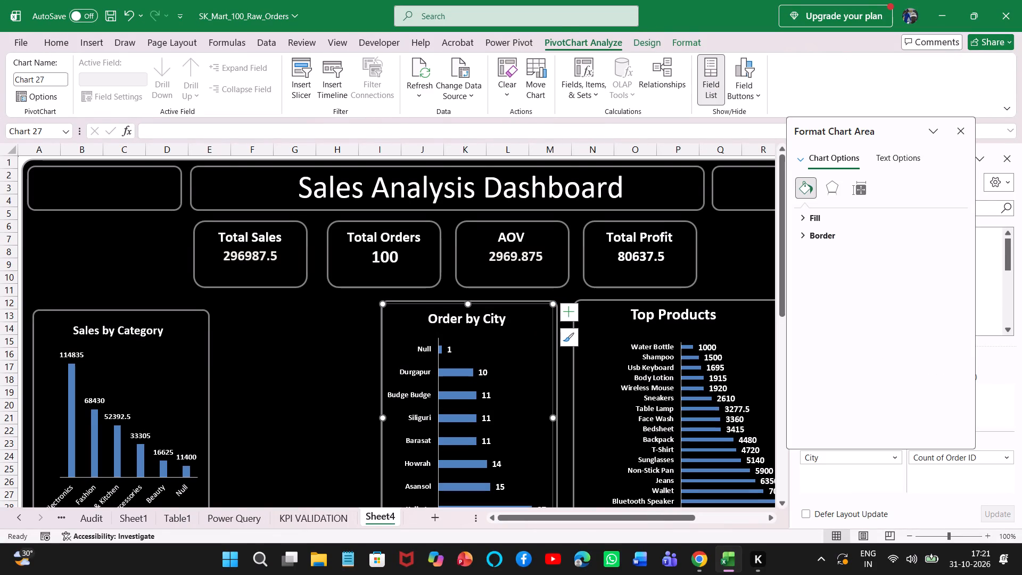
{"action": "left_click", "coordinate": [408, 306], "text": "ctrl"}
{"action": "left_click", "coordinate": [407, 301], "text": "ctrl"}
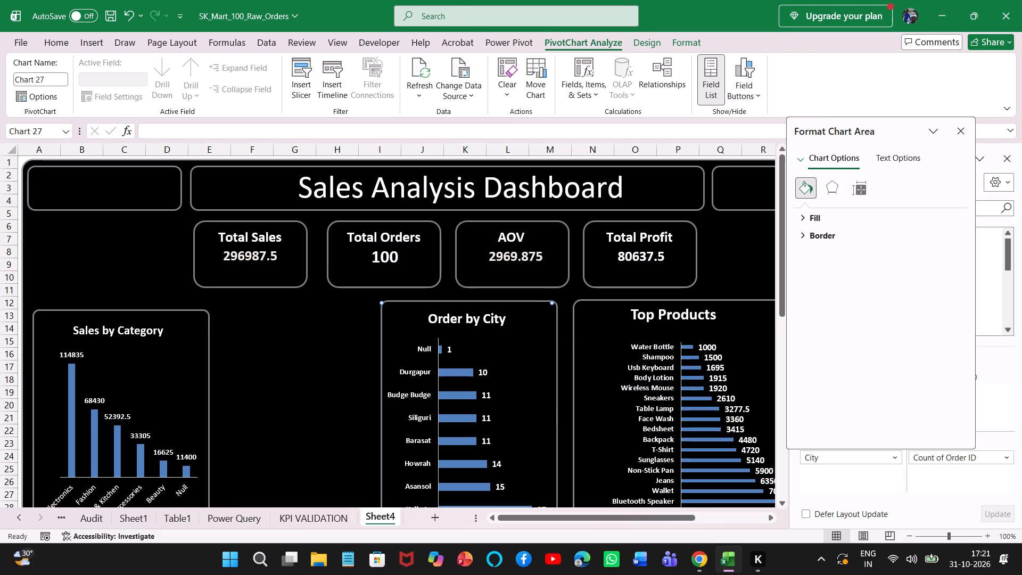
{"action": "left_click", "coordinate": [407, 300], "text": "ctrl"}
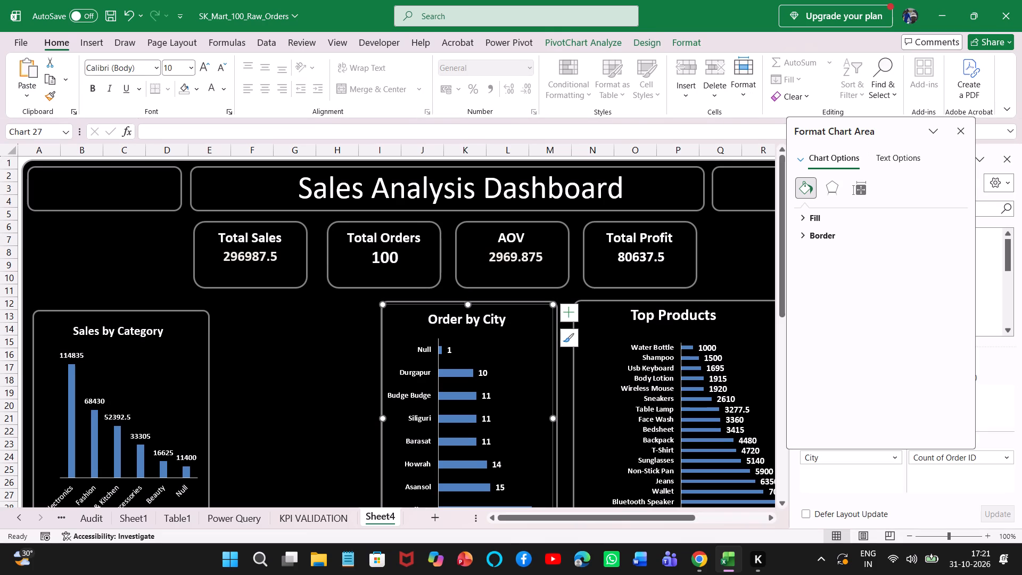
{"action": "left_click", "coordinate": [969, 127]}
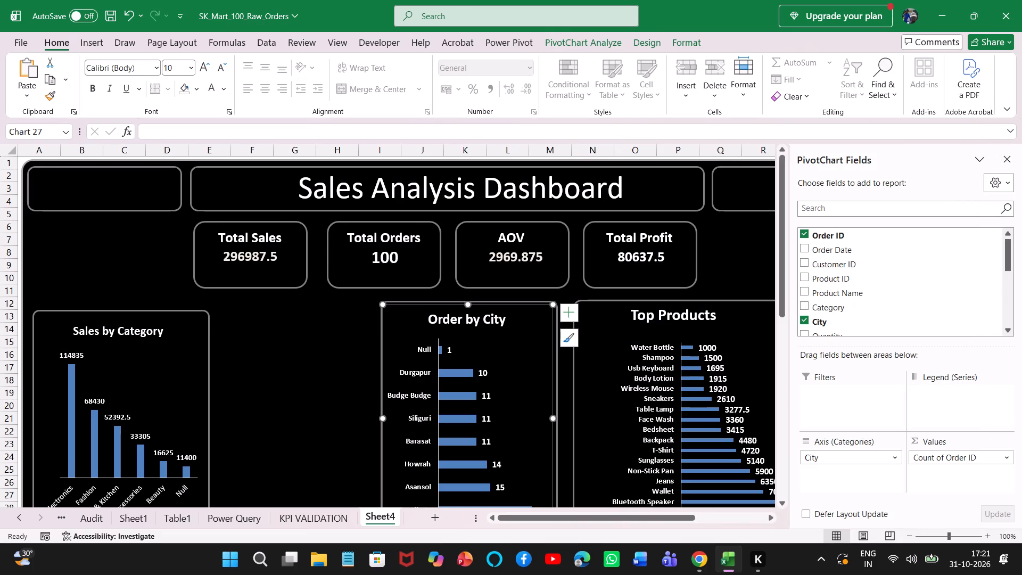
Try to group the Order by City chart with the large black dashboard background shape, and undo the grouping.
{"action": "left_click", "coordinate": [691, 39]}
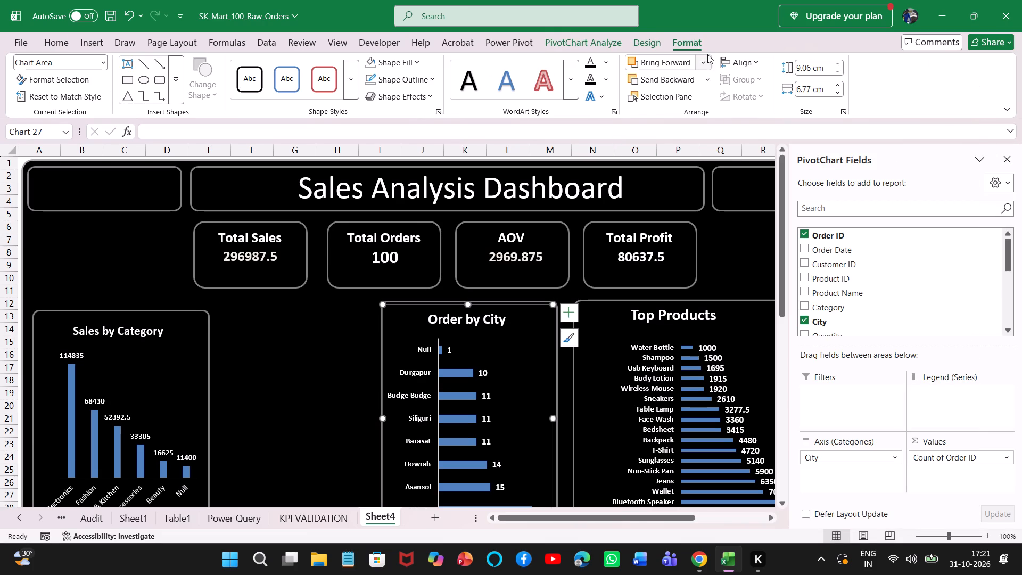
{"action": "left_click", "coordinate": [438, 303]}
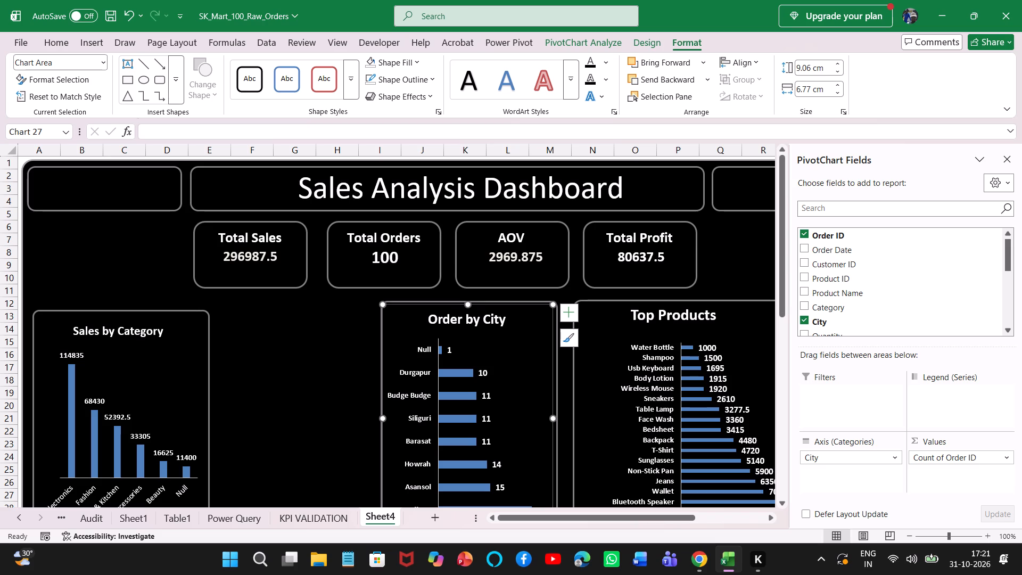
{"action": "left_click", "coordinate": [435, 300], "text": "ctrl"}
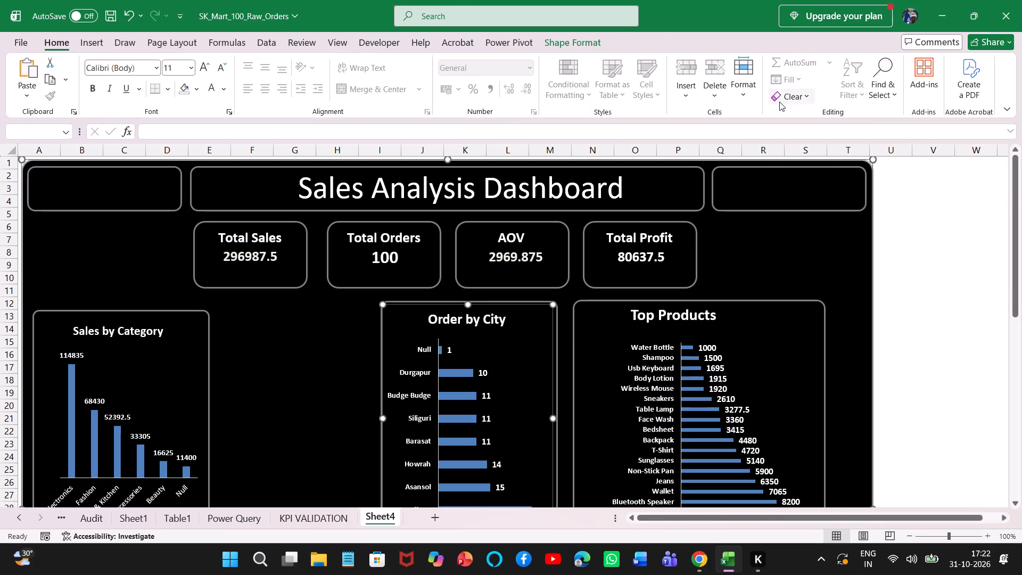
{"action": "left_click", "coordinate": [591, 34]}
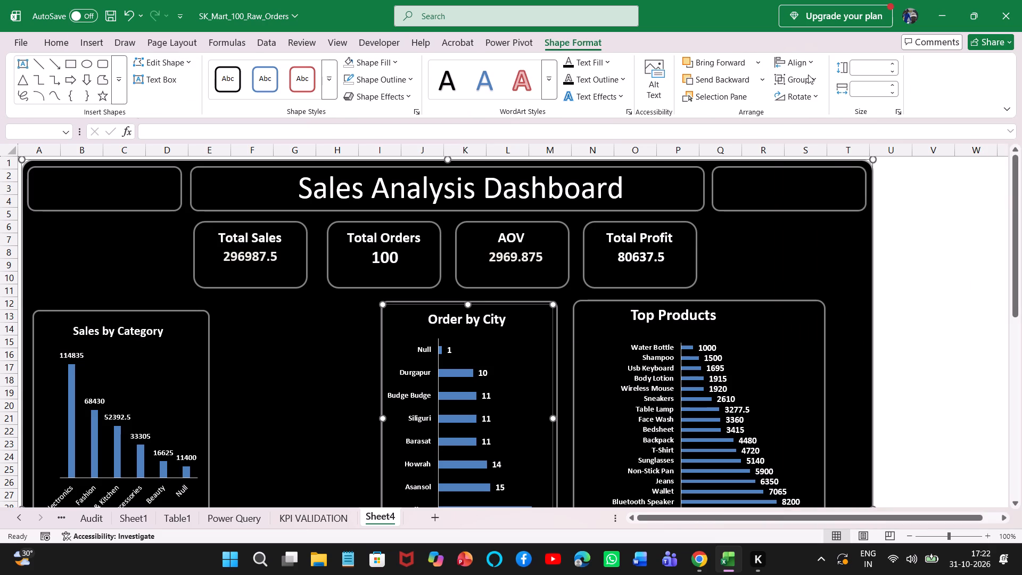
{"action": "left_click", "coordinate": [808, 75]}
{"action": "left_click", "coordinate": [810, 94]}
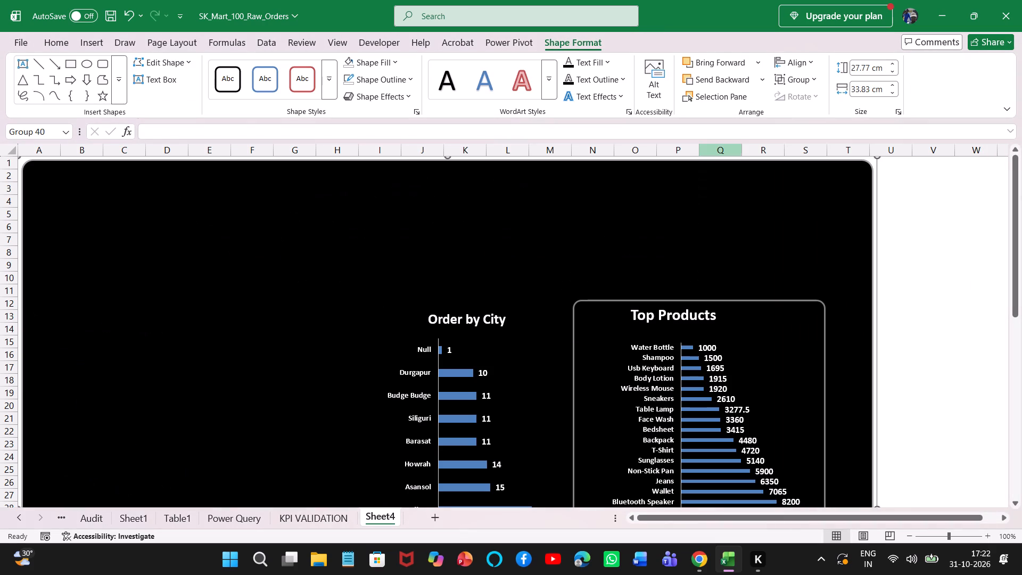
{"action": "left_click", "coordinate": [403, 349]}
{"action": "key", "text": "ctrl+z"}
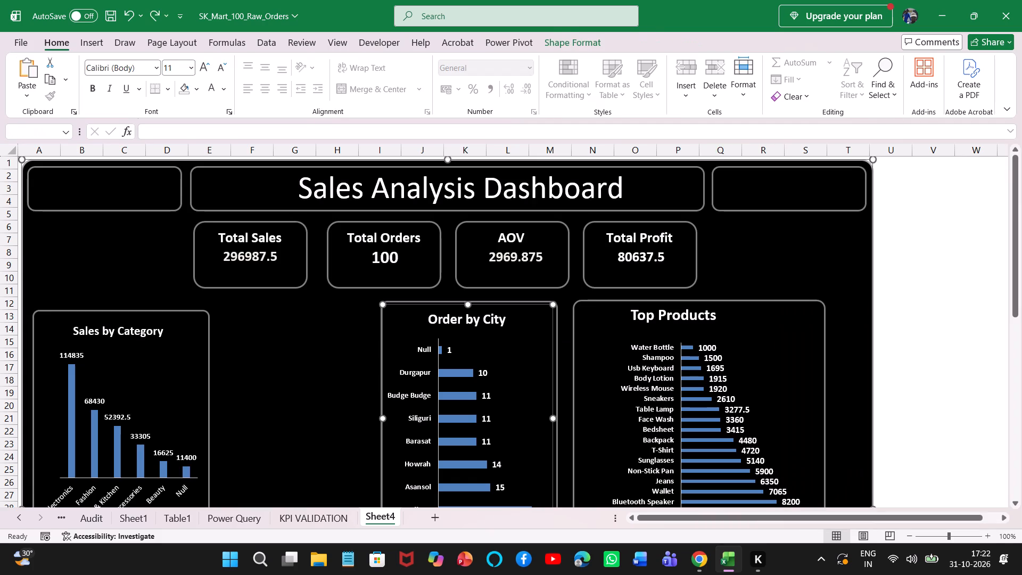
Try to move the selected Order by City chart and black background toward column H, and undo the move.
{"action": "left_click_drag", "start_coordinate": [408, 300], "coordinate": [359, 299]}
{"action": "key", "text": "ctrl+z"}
Shrink the Order by City chart slightly inward from its upper-left corner, with the black background shape selected along with it.
{"action": "left_click_drag", "start_coordinate": [383, 305], "coordinate": [386, 311]}
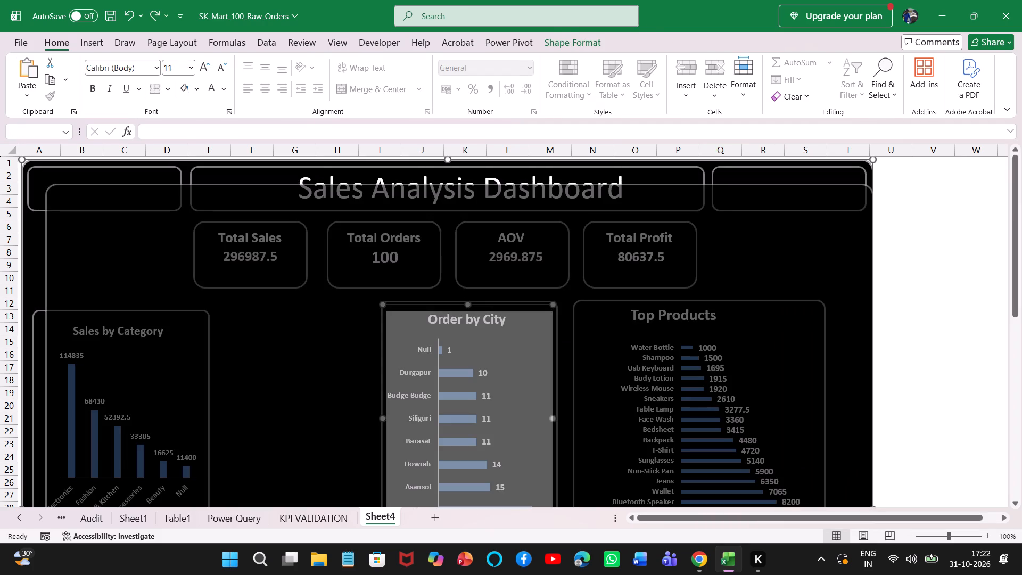
{"action": "left_click_drag", "start_coordinate": [386, 311], "coordinate": [388, 308]}
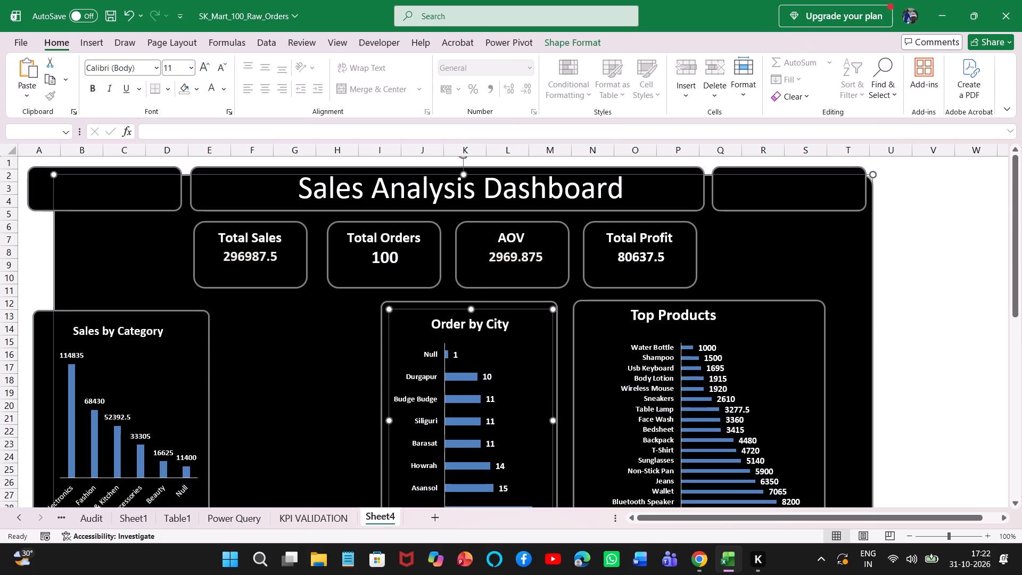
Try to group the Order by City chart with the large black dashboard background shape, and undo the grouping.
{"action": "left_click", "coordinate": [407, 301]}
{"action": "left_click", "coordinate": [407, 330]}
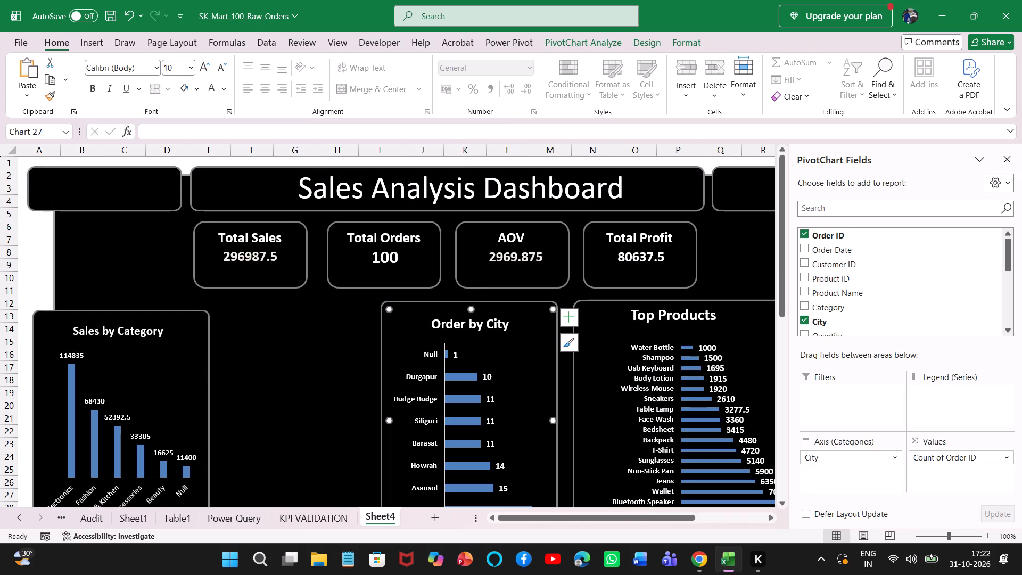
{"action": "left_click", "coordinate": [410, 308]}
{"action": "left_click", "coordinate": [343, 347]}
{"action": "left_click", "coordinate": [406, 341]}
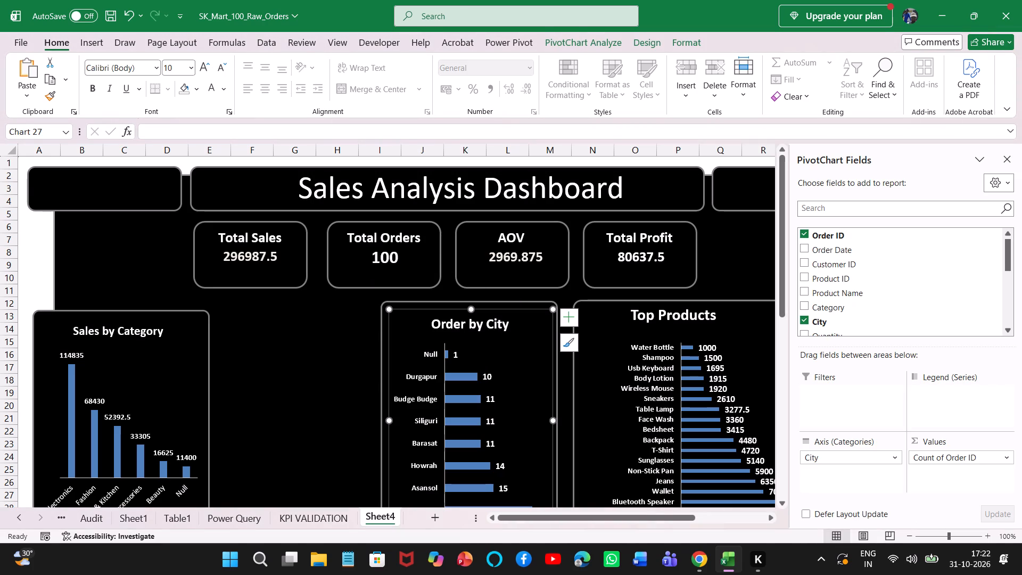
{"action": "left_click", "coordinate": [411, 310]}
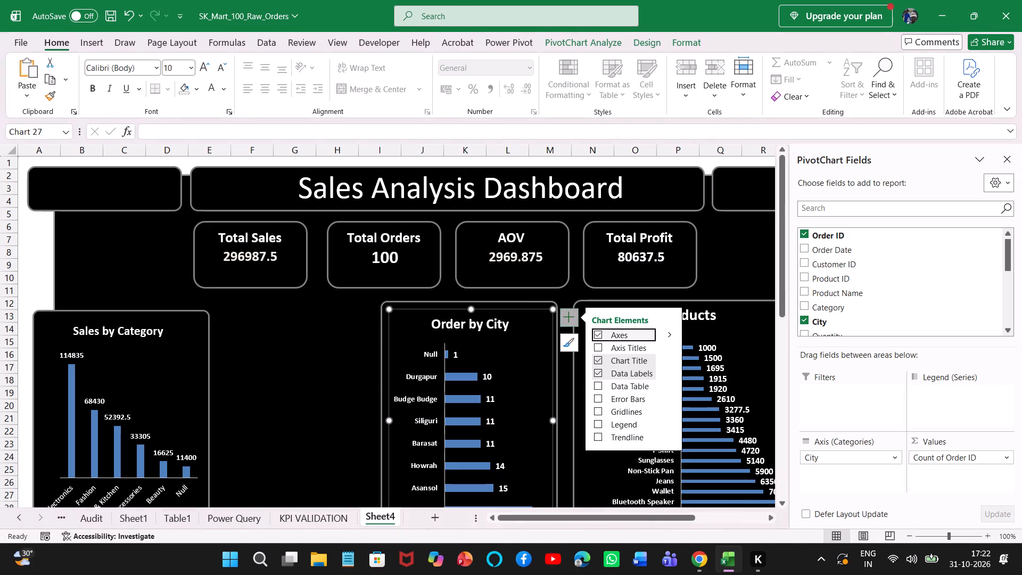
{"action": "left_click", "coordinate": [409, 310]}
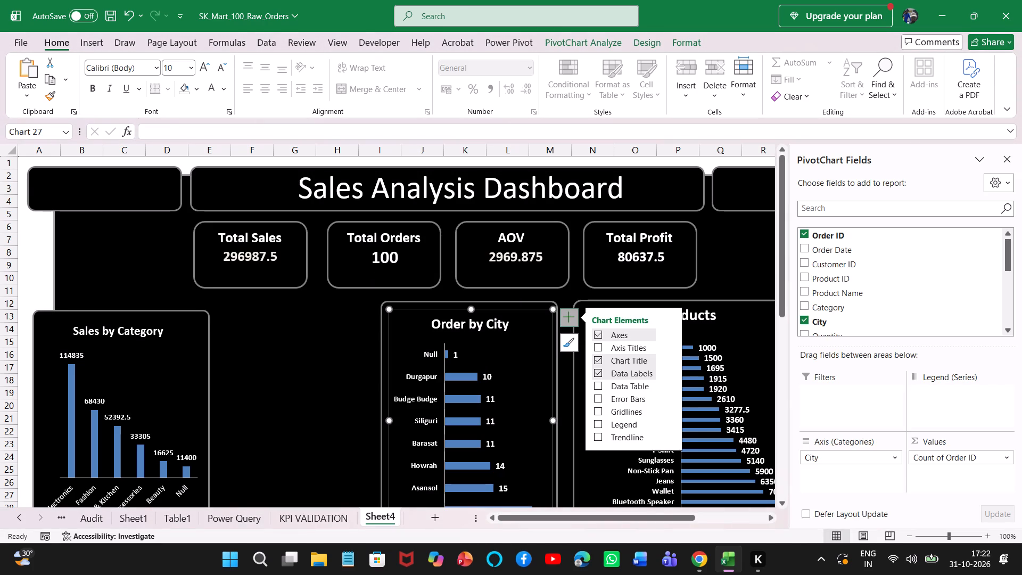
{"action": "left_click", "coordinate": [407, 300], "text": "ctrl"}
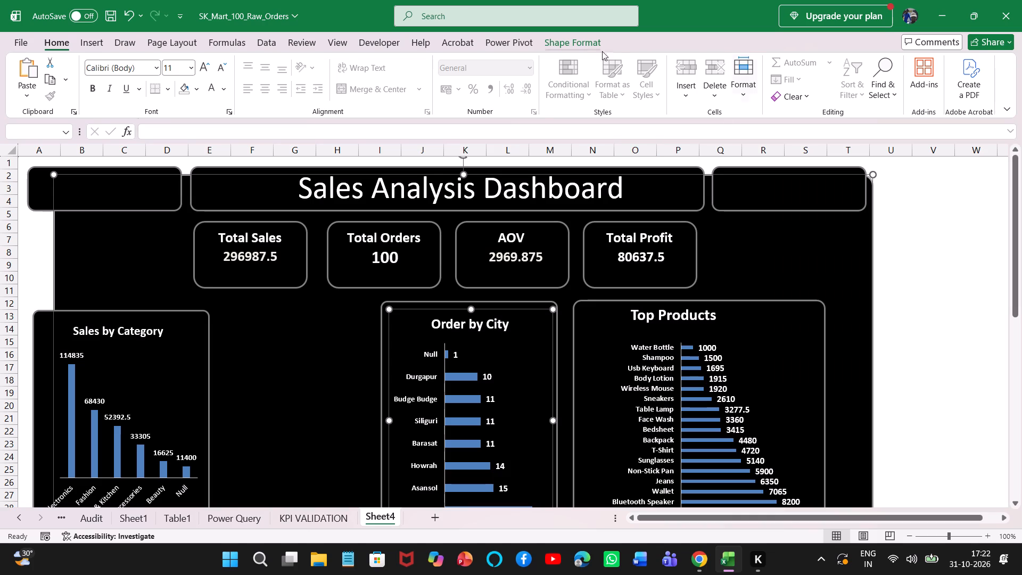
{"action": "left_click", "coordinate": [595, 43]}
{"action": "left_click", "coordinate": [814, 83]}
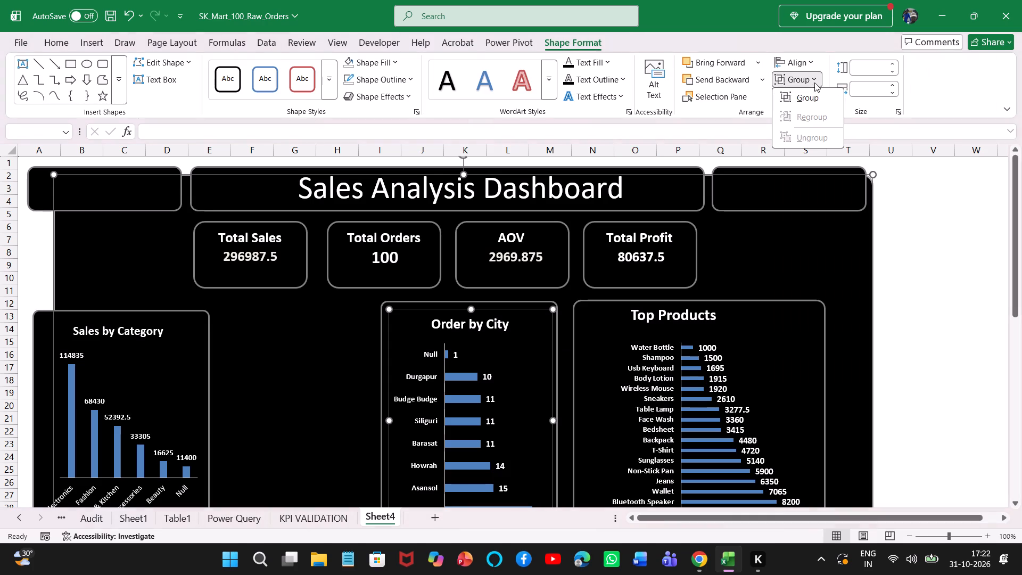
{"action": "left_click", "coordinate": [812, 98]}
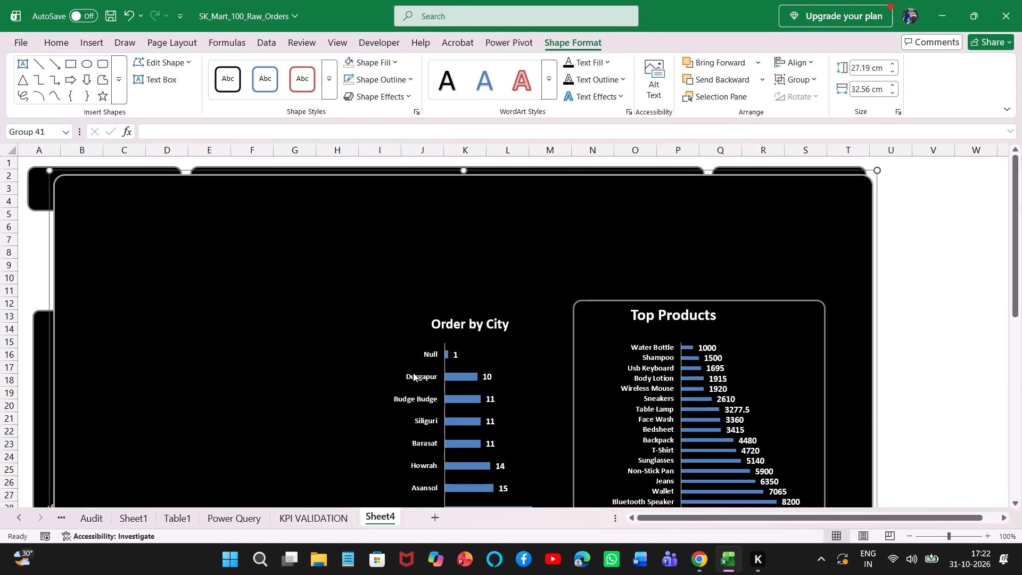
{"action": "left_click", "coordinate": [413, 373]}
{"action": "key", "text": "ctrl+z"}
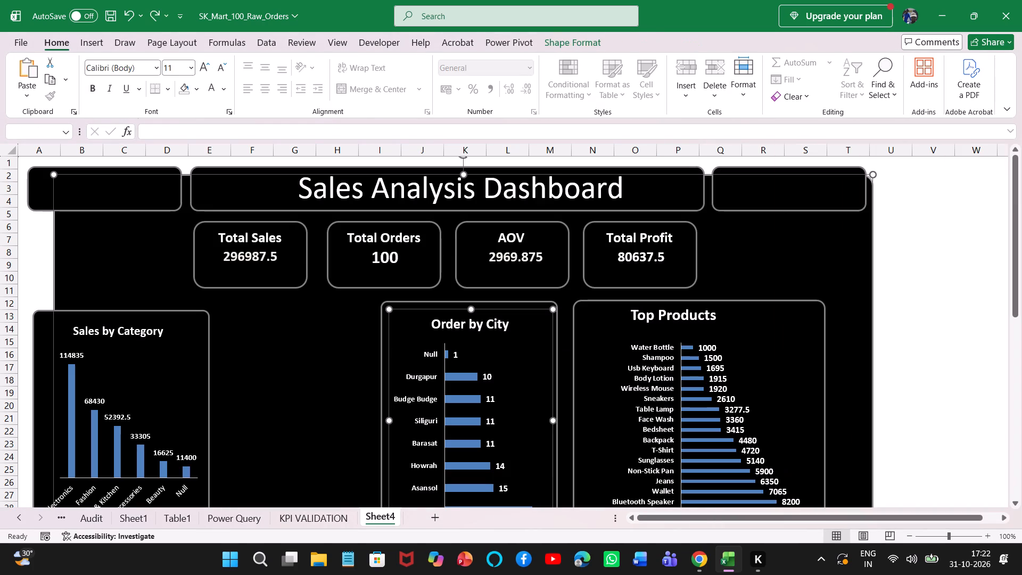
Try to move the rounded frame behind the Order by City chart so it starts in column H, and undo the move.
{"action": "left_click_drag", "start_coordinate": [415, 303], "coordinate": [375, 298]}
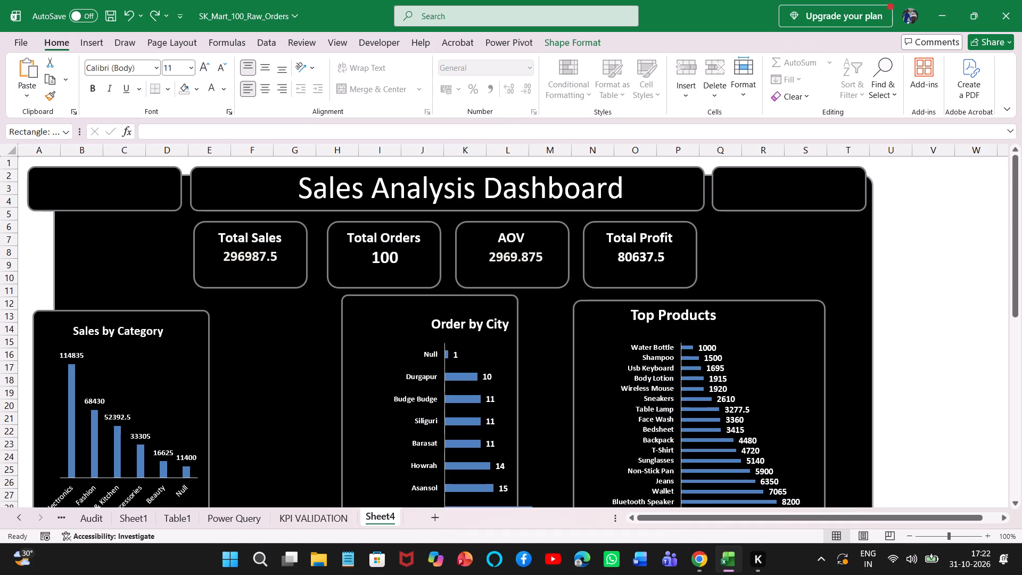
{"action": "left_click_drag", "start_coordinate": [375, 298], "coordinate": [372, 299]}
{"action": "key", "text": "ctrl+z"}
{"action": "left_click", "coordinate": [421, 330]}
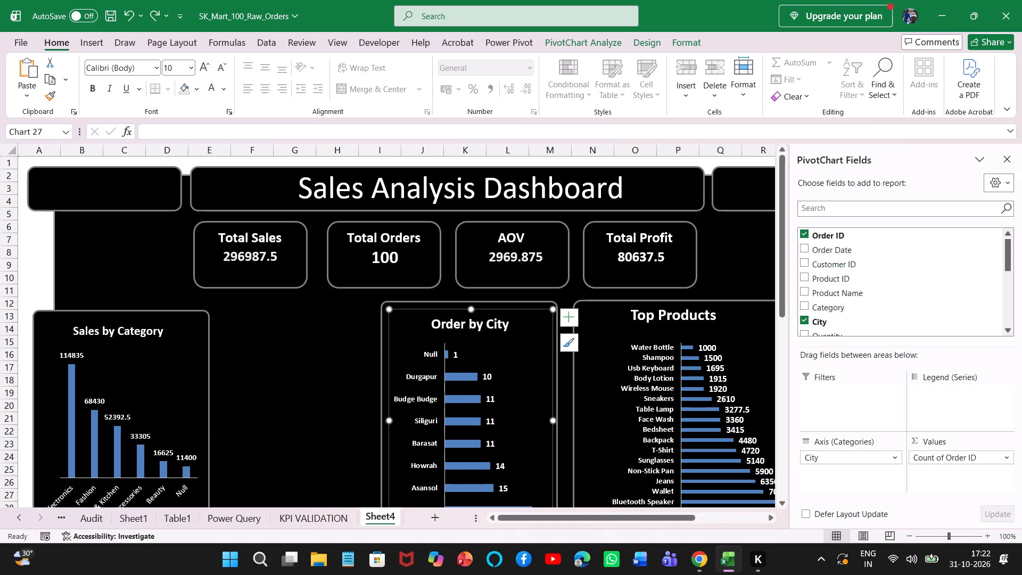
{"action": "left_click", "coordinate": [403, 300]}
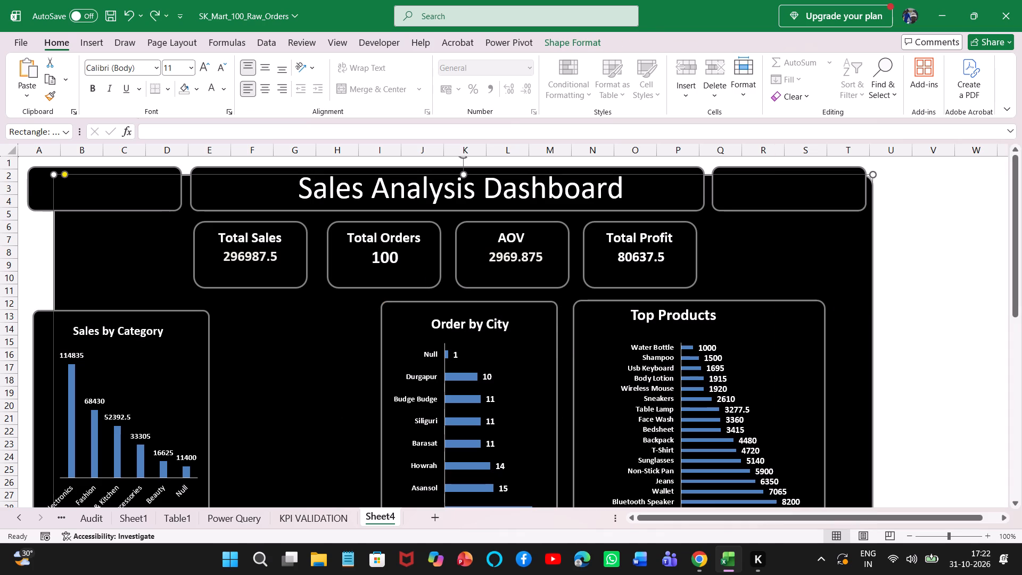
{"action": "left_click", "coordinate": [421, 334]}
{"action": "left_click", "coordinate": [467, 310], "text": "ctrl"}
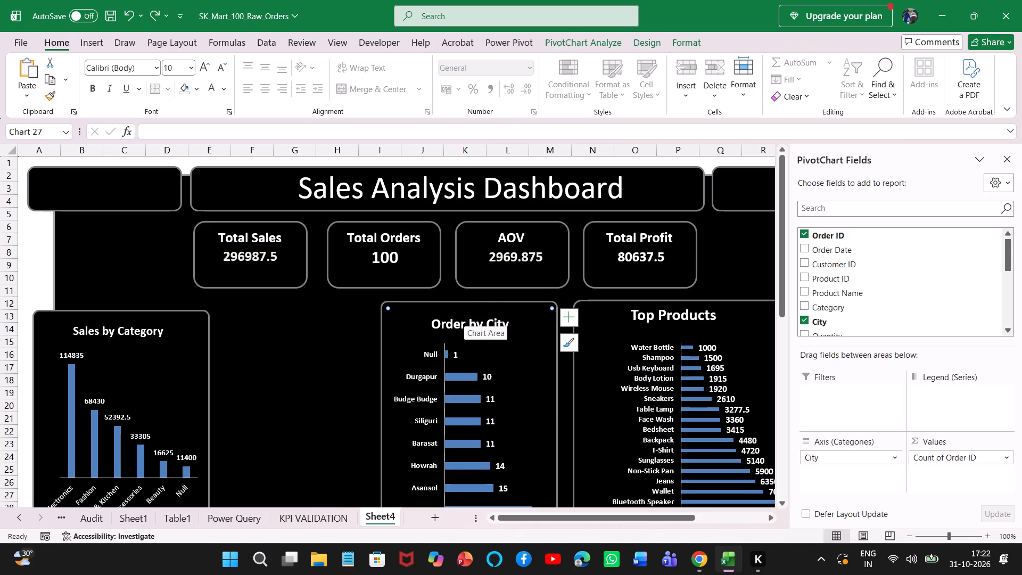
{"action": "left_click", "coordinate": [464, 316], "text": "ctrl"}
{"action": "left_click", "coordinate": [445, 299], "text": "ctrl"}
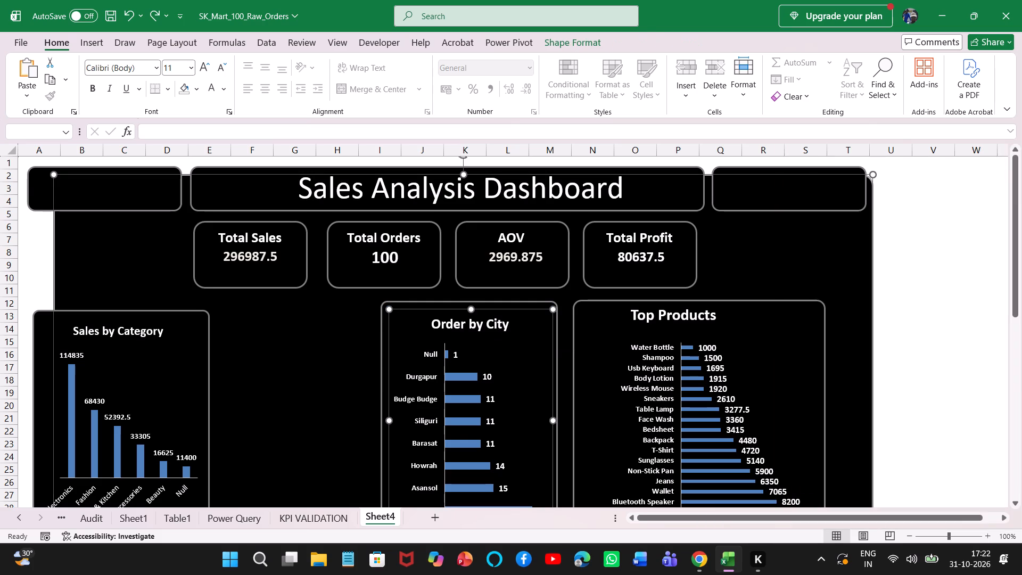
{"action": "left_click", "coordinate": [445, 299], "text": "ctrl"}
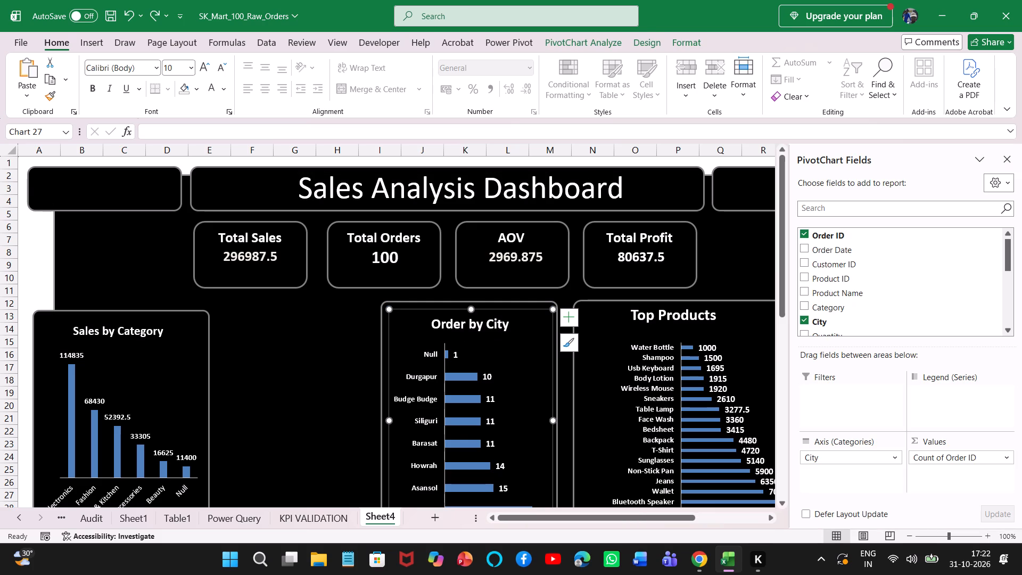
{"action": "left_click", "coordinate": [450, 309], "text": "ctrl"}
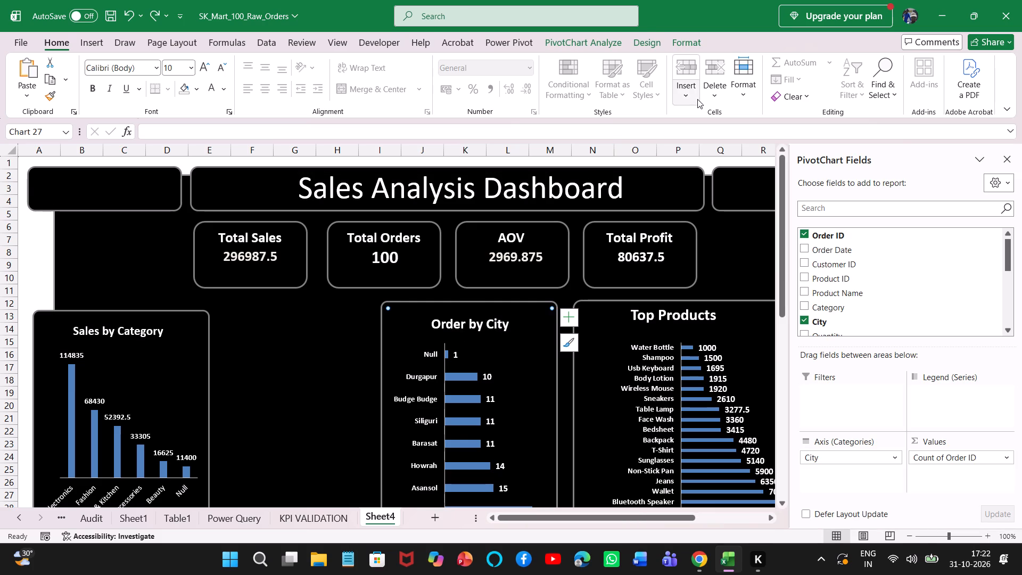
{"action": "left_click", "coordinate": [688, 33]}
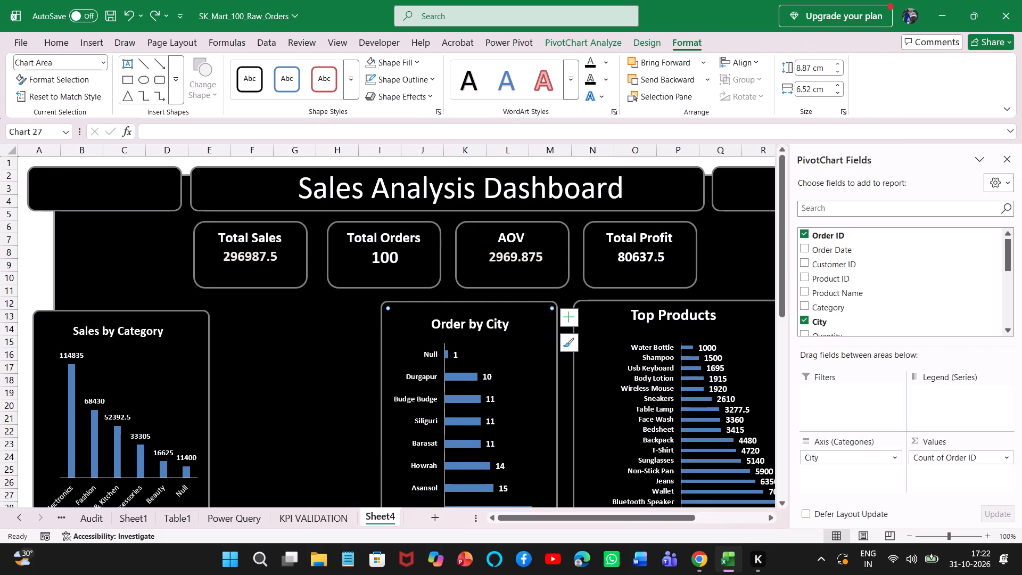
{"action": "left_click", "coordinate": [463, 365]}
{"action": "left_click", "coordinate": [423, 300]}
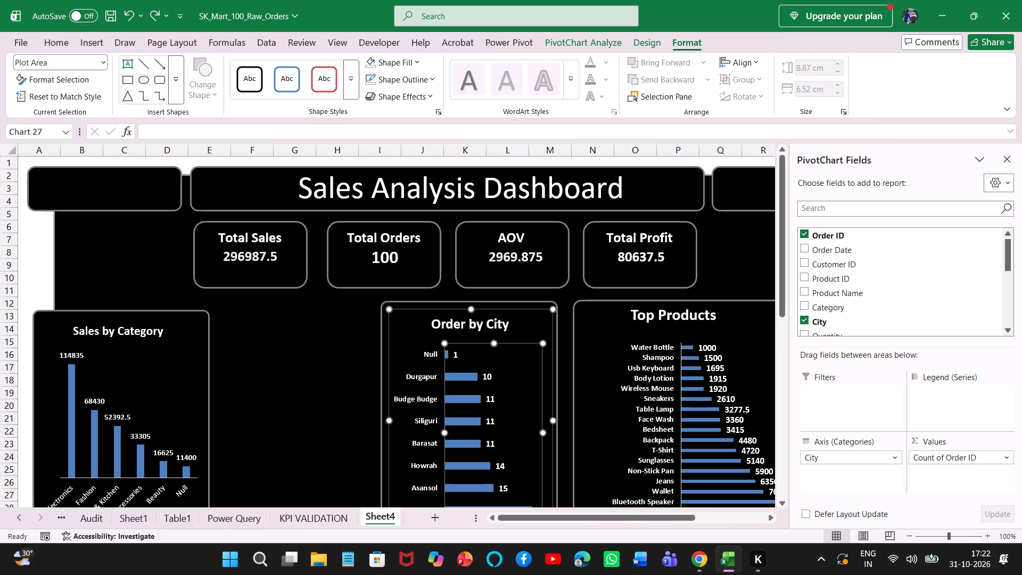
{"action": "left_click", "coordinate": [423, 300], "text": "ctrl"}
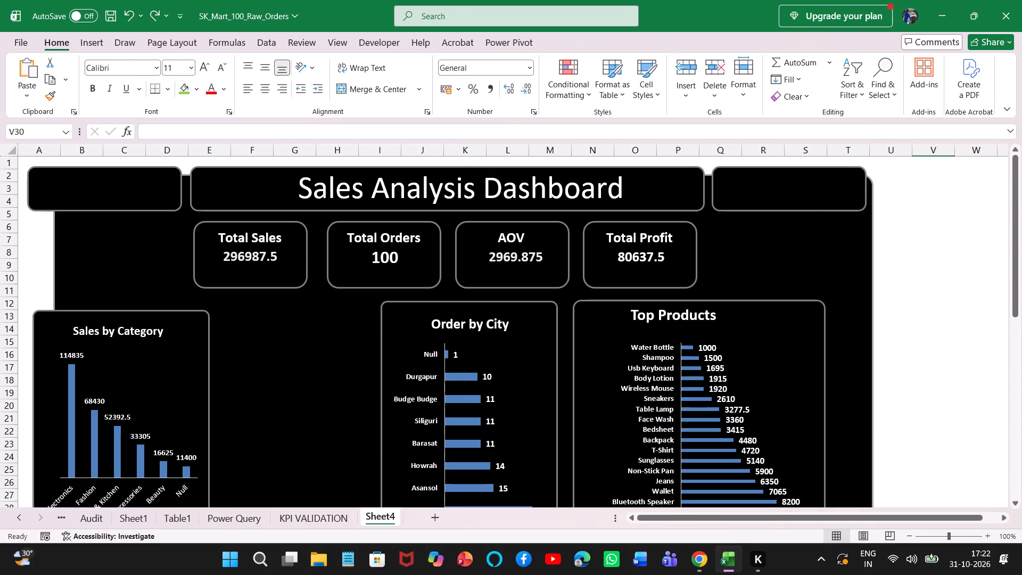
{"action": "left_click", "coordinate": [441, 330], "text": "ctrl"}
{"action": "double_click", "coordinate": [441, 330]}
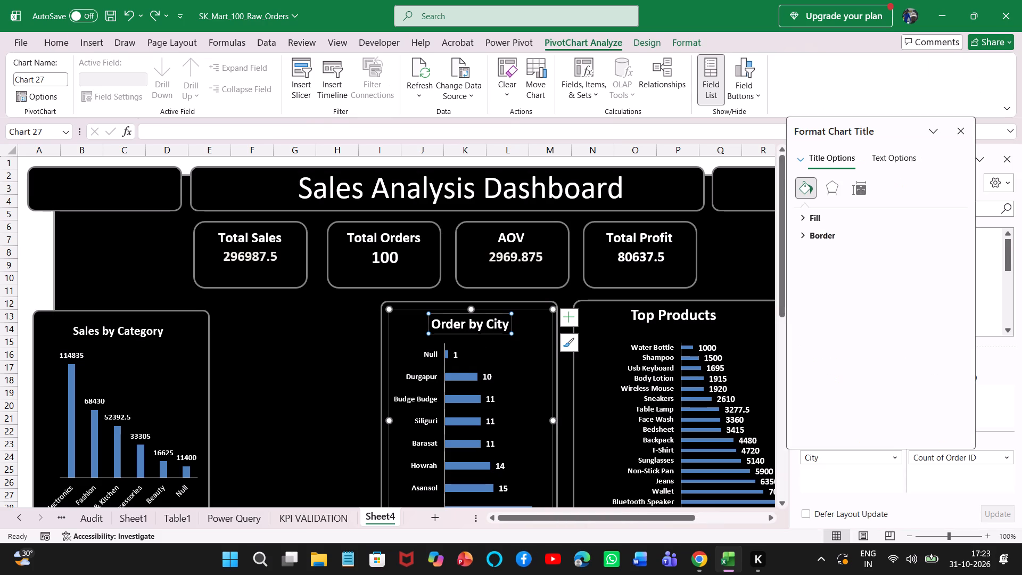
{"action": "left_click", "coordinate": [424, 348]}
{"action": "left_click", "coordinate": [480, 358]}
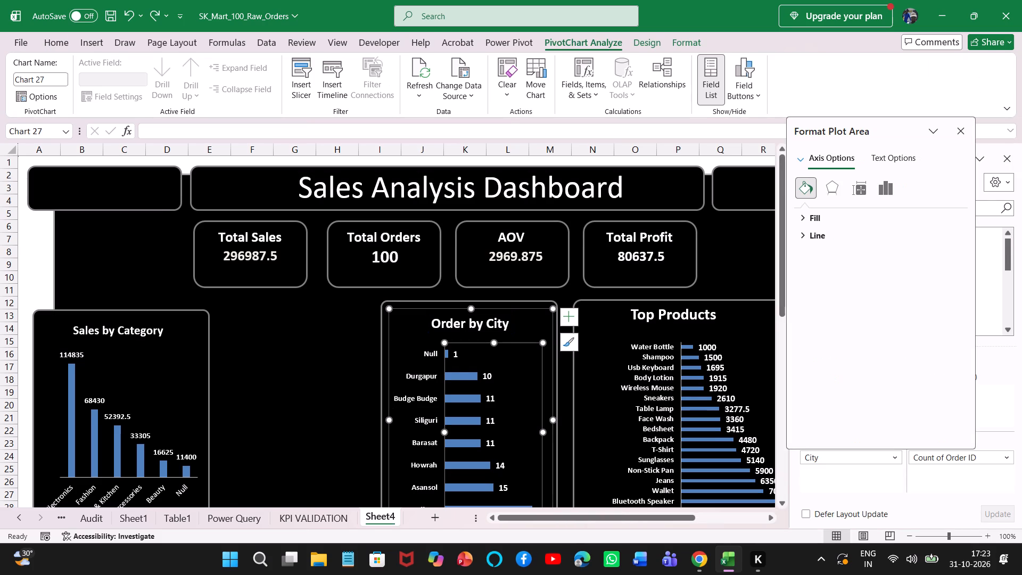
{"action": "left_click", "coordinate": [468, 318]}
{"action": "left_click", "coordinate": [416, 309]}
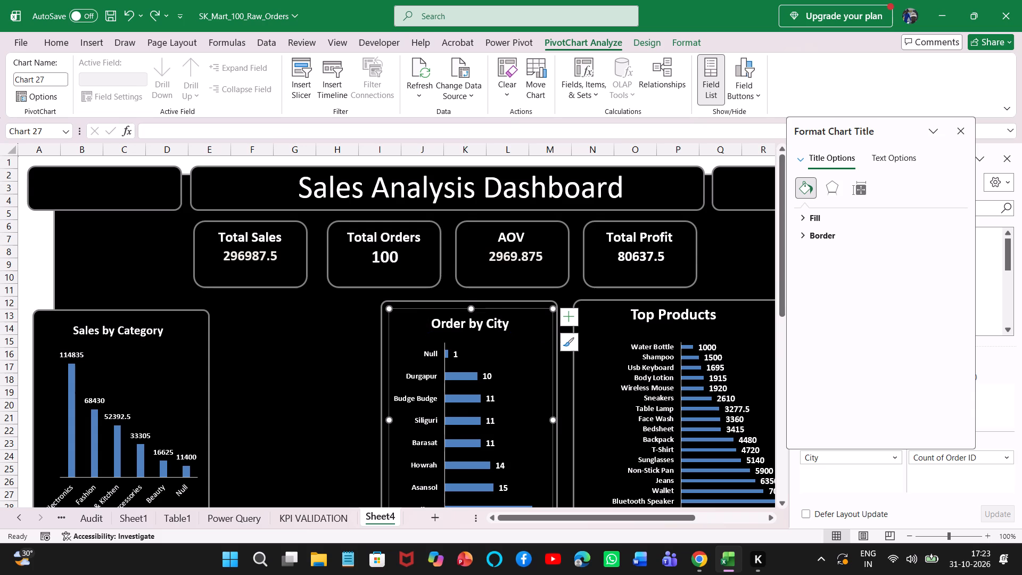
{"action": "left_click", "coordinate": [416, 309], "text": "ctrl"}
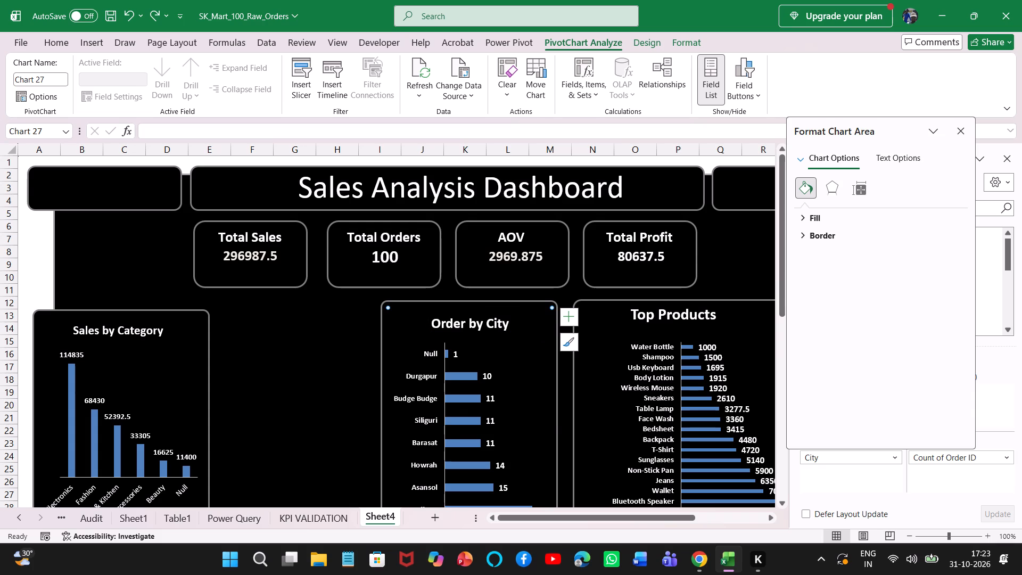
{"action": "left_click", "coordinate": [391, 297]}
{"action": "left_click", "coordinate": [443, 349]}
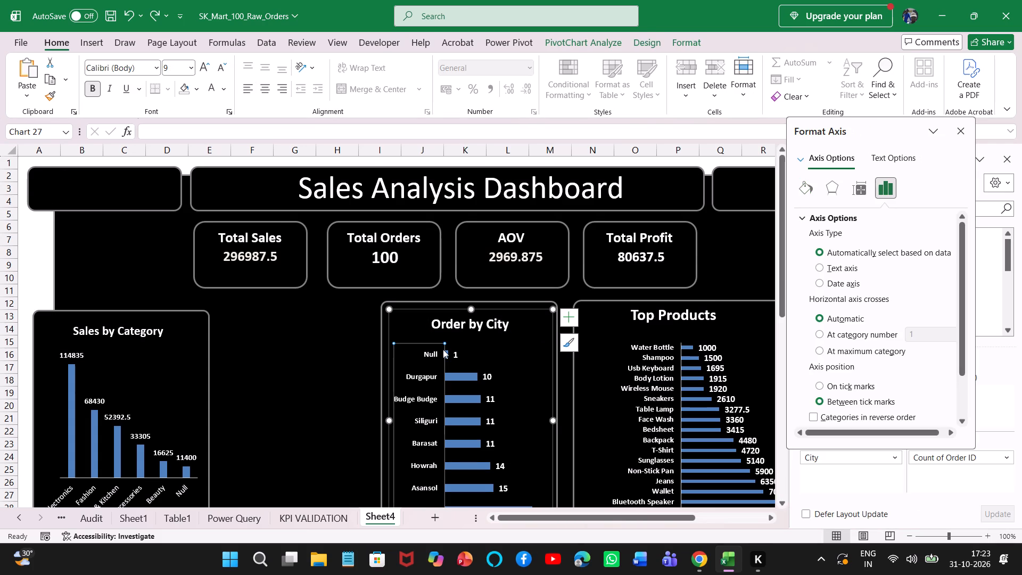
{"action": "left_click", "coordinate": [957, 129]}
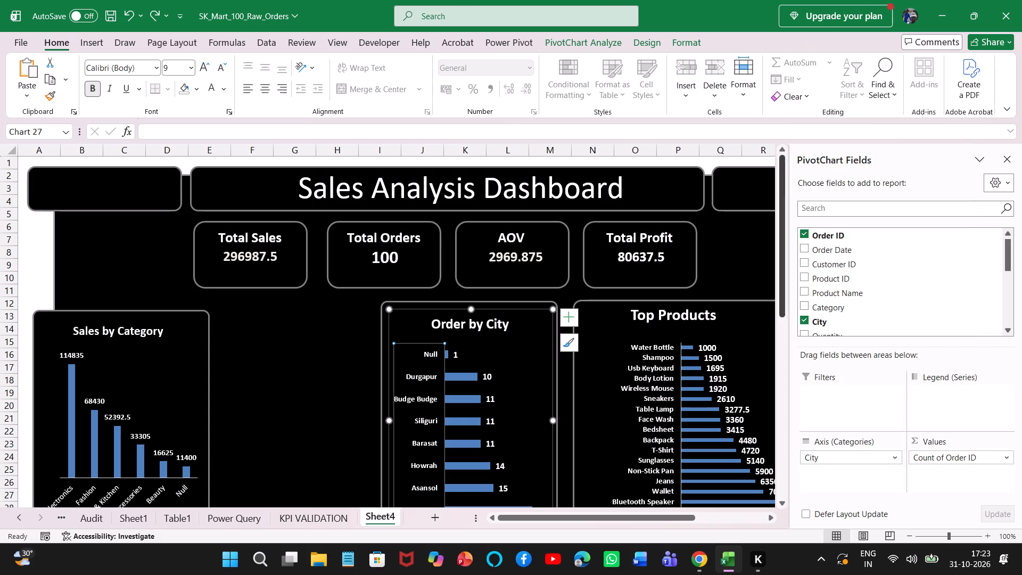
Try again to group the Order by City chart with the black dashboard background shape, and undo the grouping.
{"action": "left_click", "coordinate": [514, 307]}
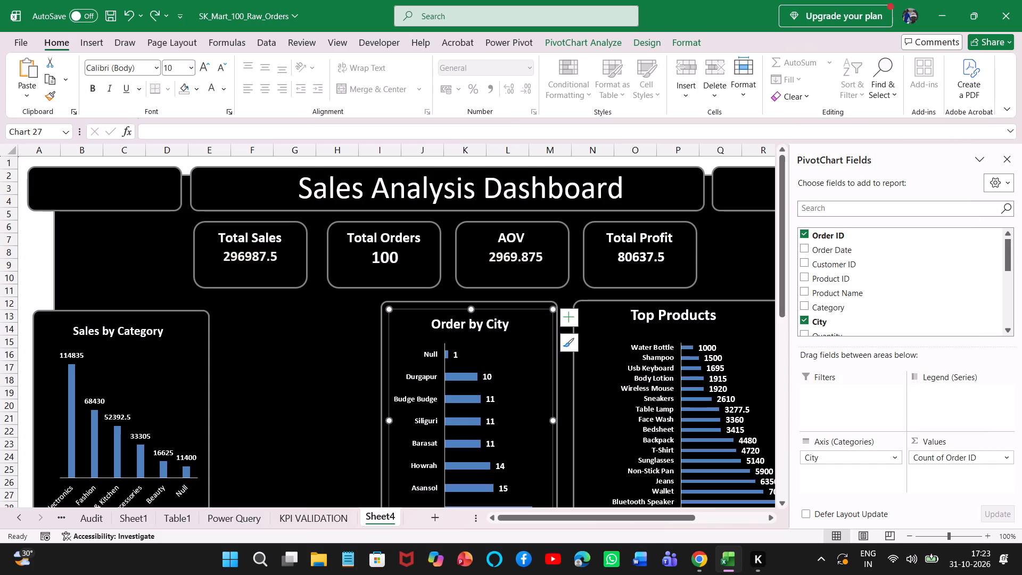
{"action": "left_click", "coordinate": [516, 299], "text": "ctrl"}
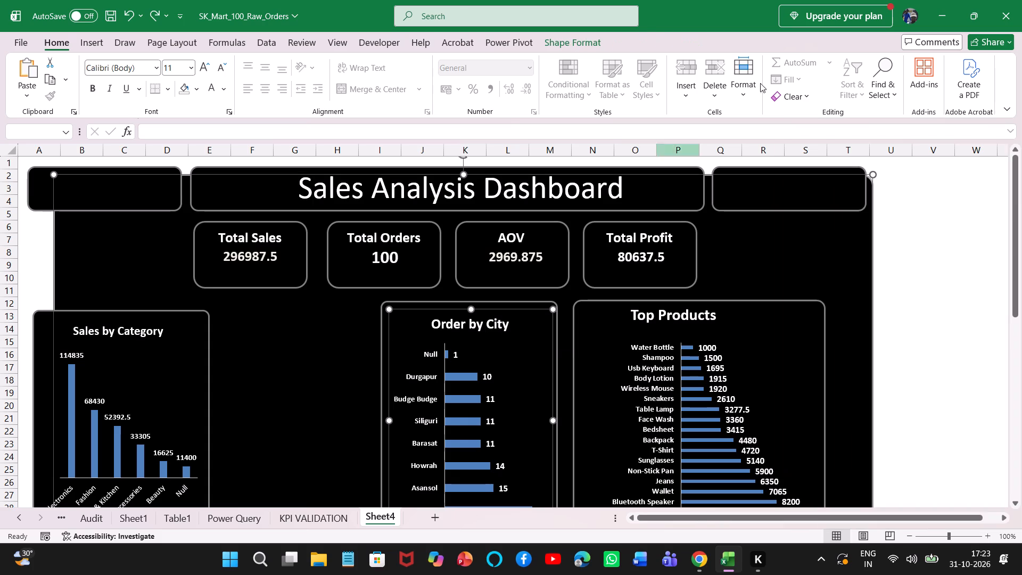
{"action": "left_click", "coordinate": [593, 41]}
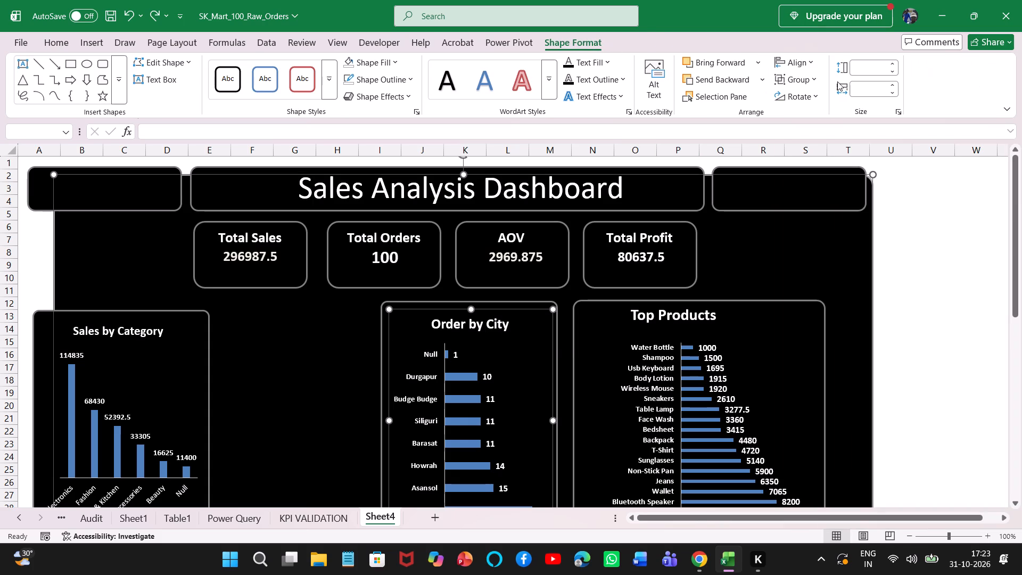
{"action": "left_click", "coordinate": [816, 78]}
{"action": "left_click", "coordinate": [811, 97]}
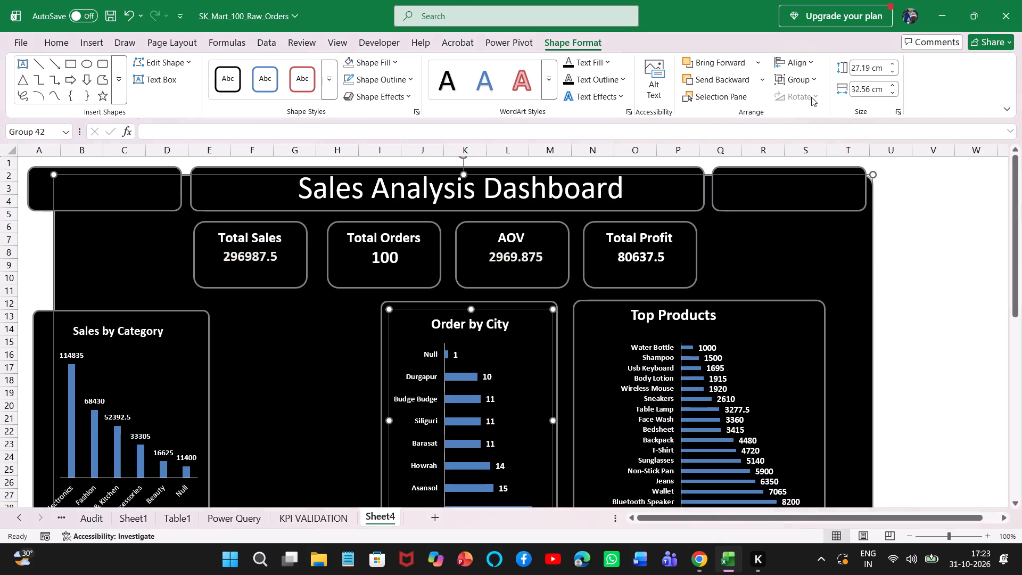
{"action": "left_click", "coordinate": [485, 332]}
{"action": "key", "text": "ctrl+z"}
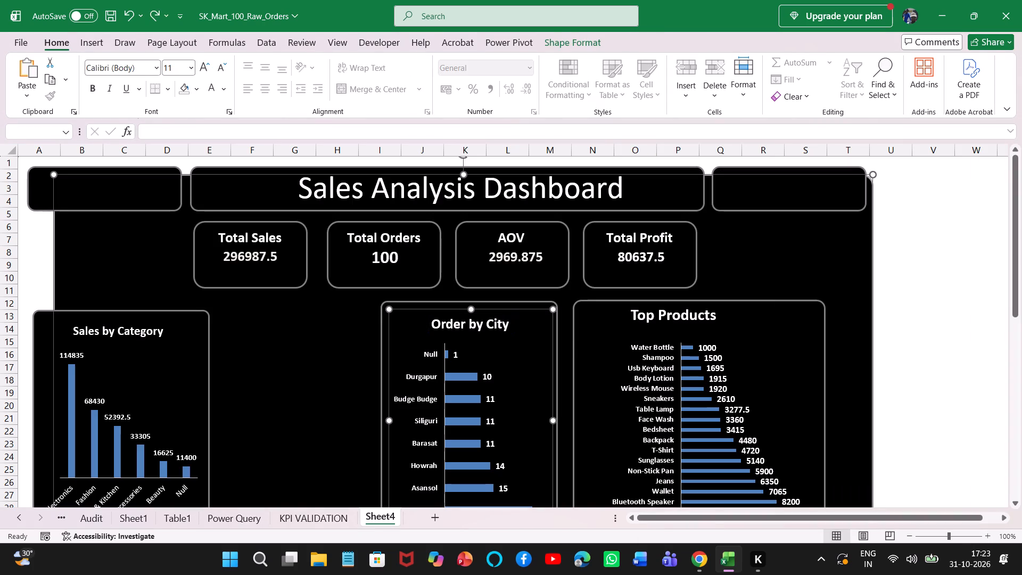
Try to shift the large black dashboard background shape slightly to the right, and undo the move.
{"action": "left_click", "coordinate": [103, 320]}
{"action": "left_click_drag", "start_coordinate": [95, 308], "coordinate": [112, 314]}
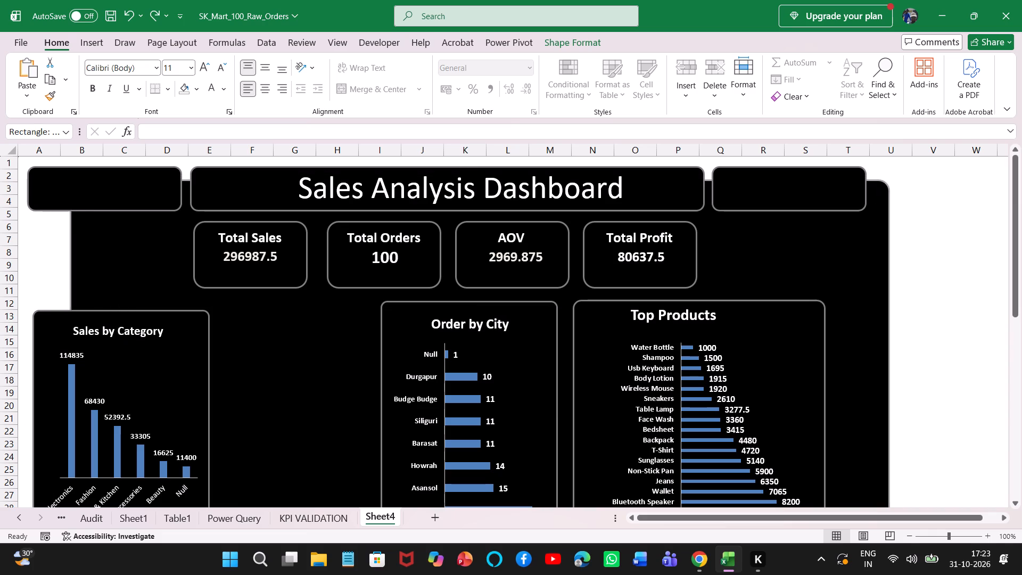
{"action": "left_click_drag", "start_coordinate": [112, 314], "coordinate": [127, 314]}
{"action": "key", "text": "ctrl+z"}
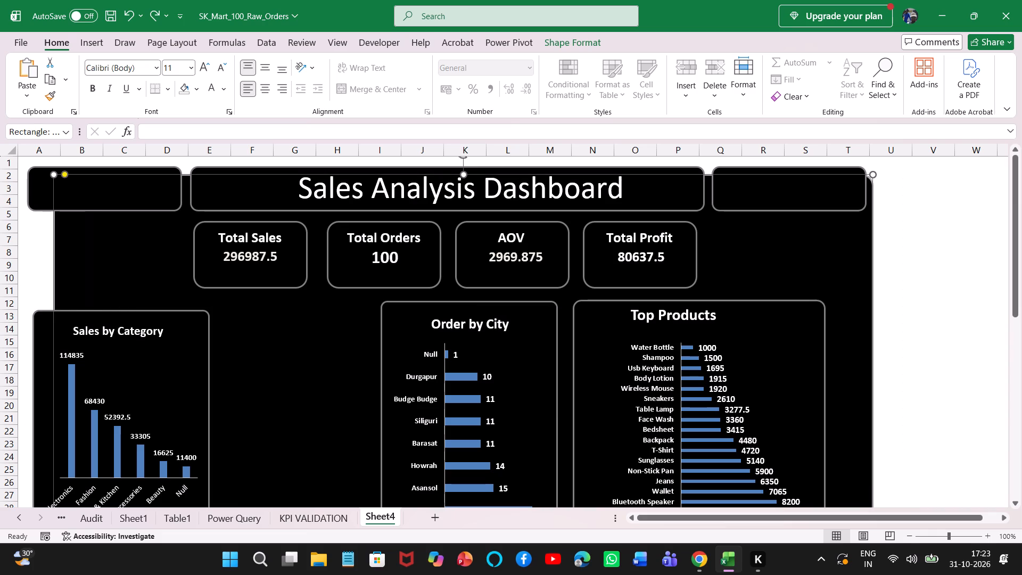
Move the grouped Sales by Category chart and frame to start in column B, with its top edge at about row 12.
{"action": "left_click", "coordinate": [278, 363]}
{"action": "left_click", "coordinate": [929, 350]}
{"action": "left_click", "coordinate": [190, 400]}
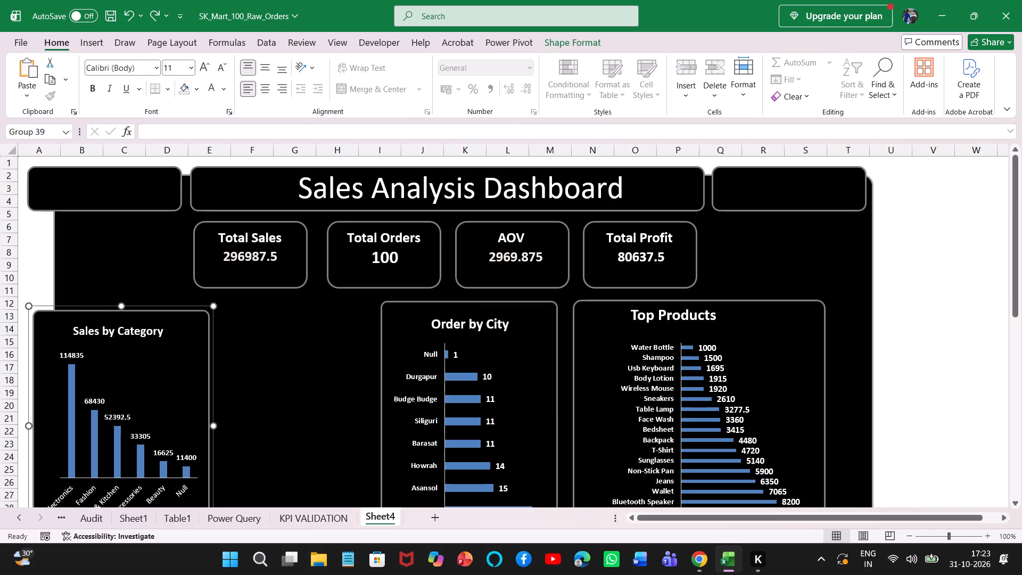
{"action": "left_click_drag", "start_coordinate": [74, 311], "coordinate": [106, 307]}
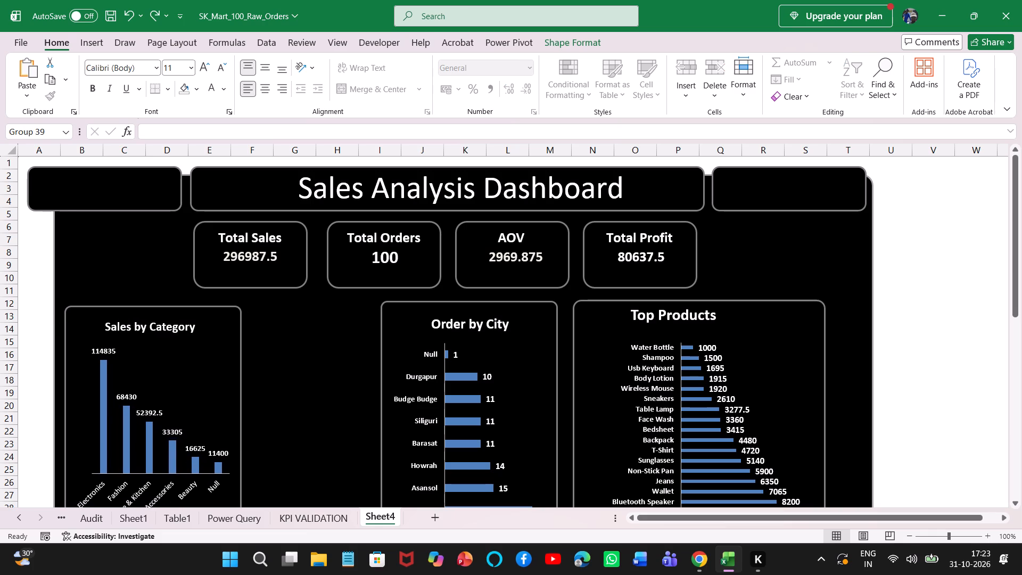
Nudge the grouped Sales by Category chart and frame slightly up so the frame's top edge sits in row 12.
{"action": "left_click_drag", "start_coordinate": [106, 307], "coordinate": [106, 302]}
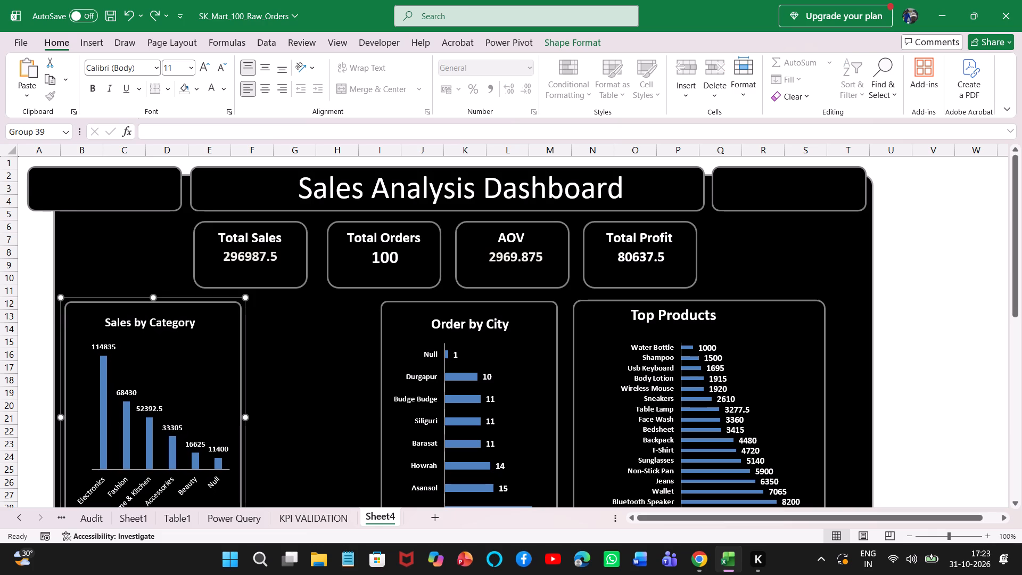
Group the Order by City chart with the rounded frame behind it.
{"action": "left_click", "coordinate": [452, 365]}
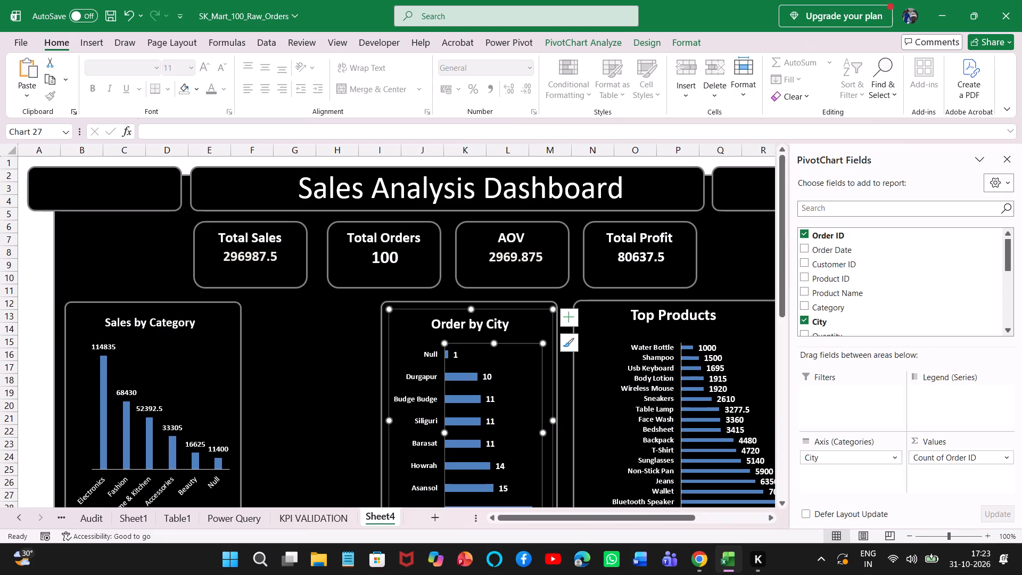
{"action": "left_click", "coordinate": [408, 309]}
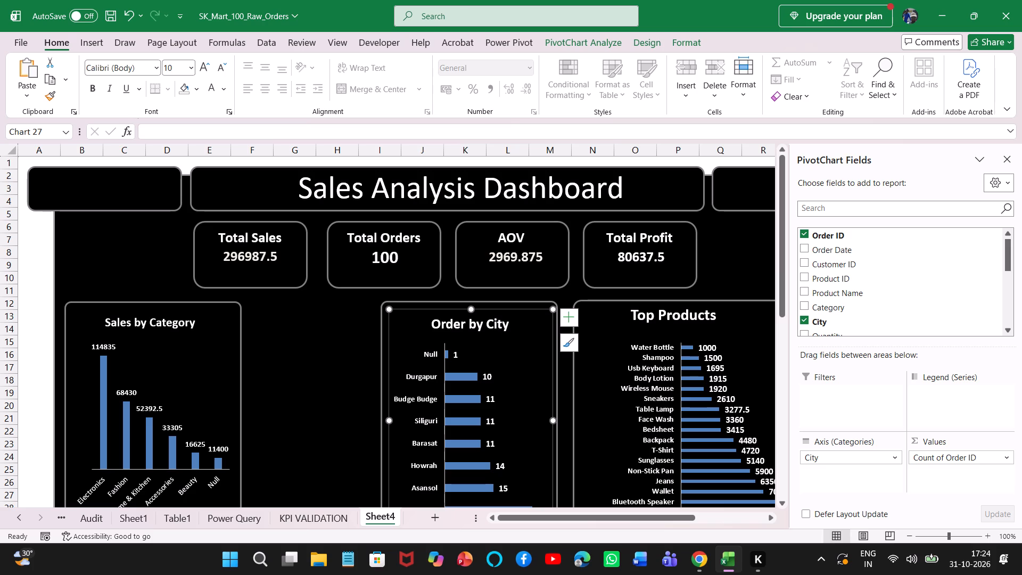
{"action": "left_click", "coordinate": [408, 309], "text": "ctrl"}
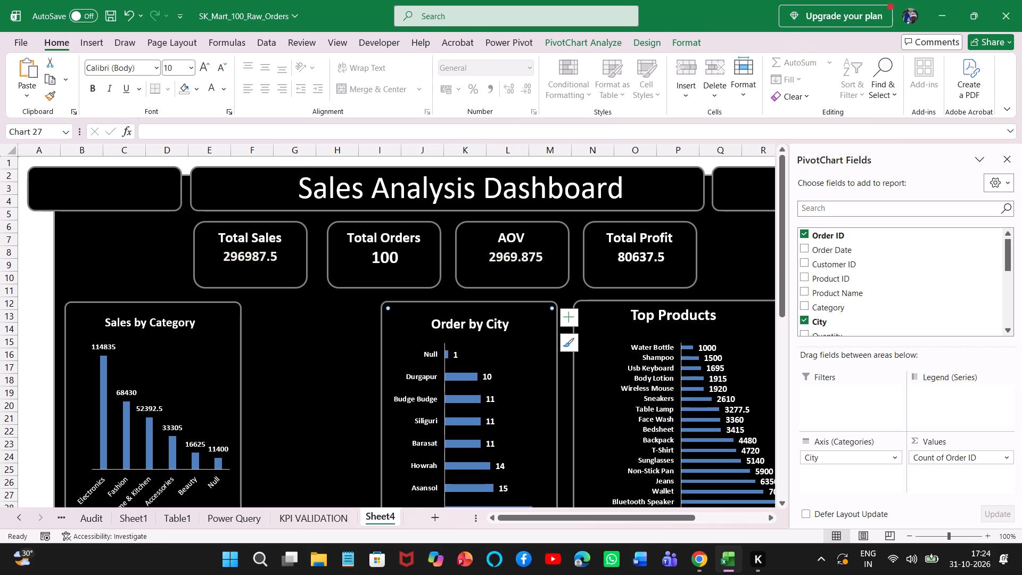
{"action": "left_click", "coordinate": [399, 302]}
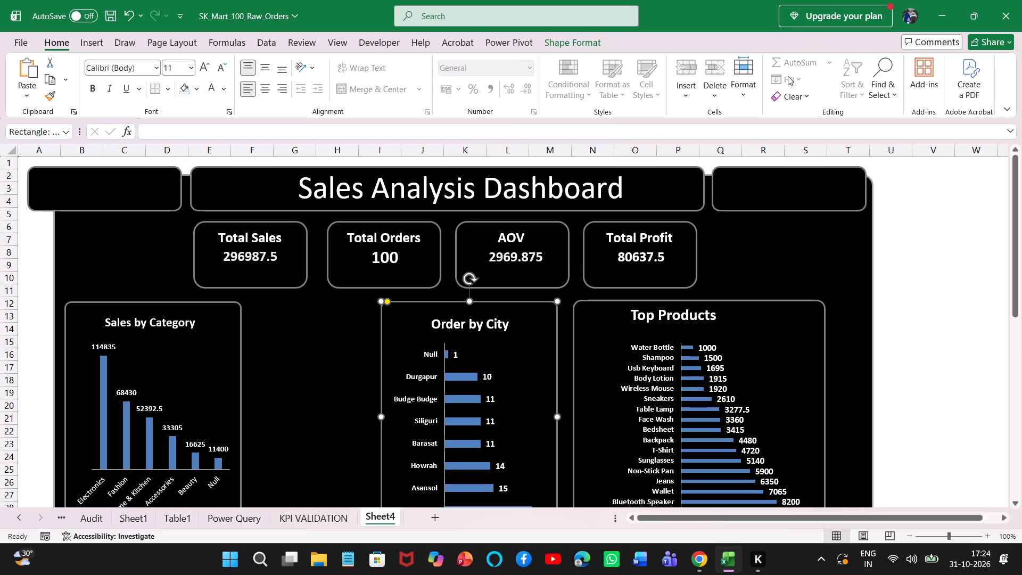
{"action": "left_click", "coordinate": [563, 44]}
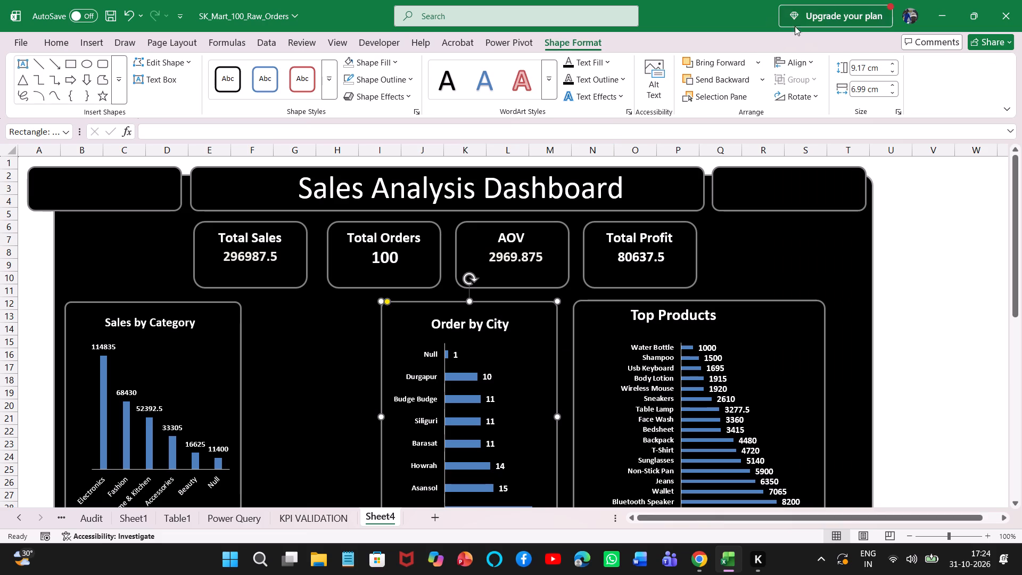
{"action": "left_click", "coordinate": [444, 348]}
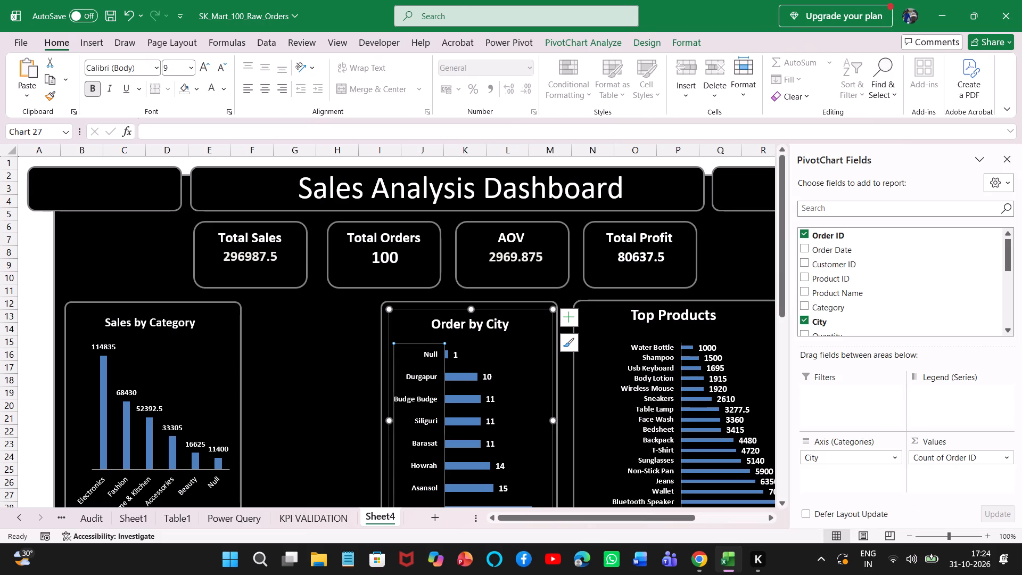
{"action": "left_click", "coordinate": [388, 409], "text": "ctrl"}
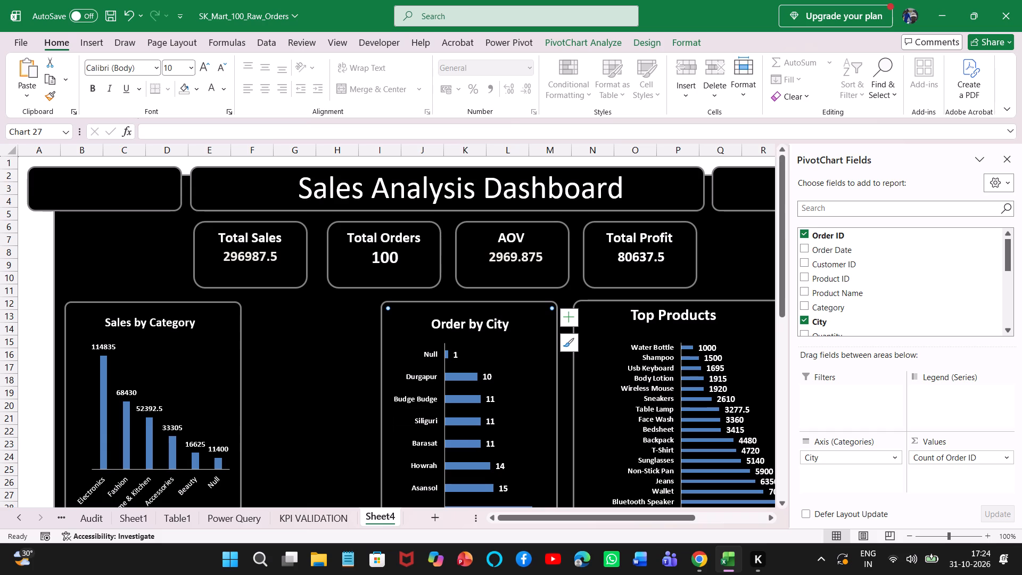
{"action": "left_click", "coordinate": [382, 409], "text": "ctrl"}
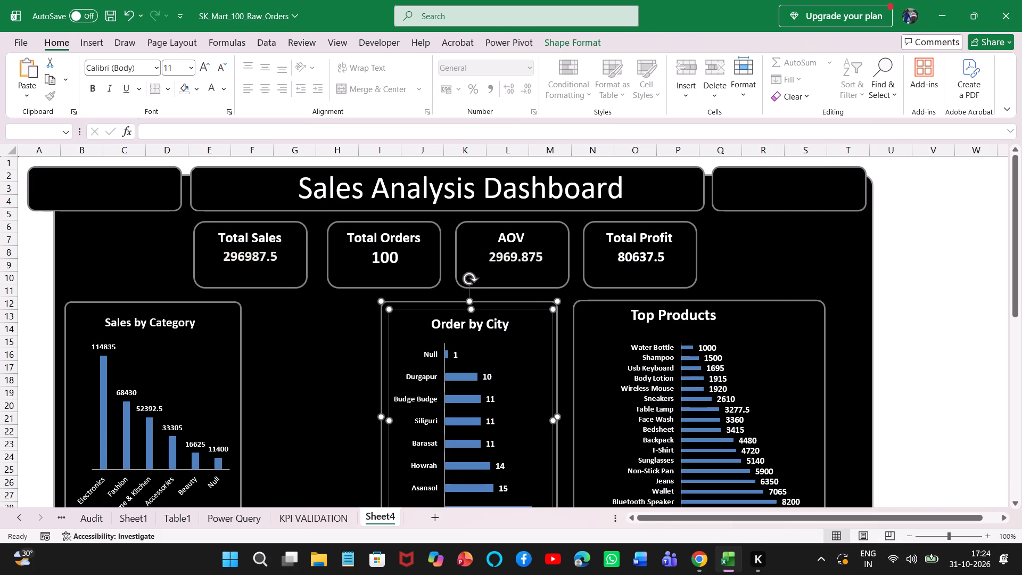
{"action": "left_click", "coordinate": [590, 43]}
{"action": "left_click", "coordinate": [818, 81]}
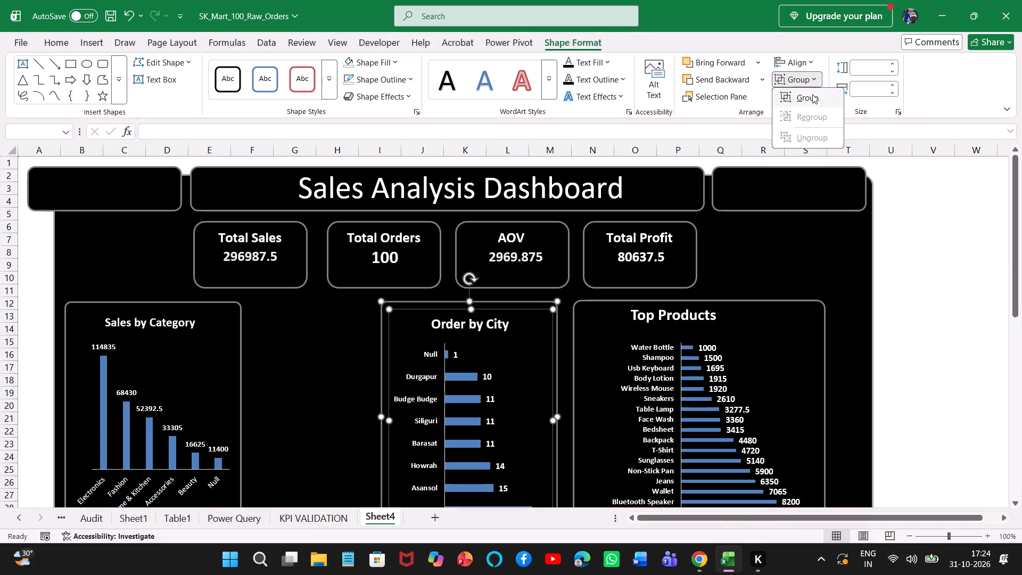
{"action": "left_click", "coordinate": [812, 95]}
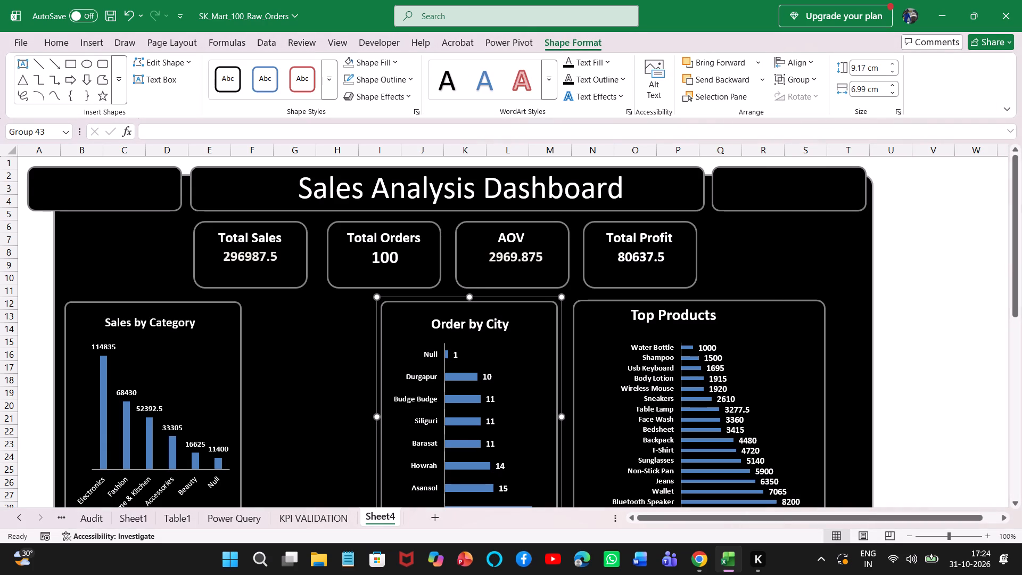
Move the grouped Order by City chart and frame next to Sales by Category, starting in column F at about row 12.
{"action": "left_click_drag", "start_coordinate": [406, 297], "coordinate": [289, 295]}
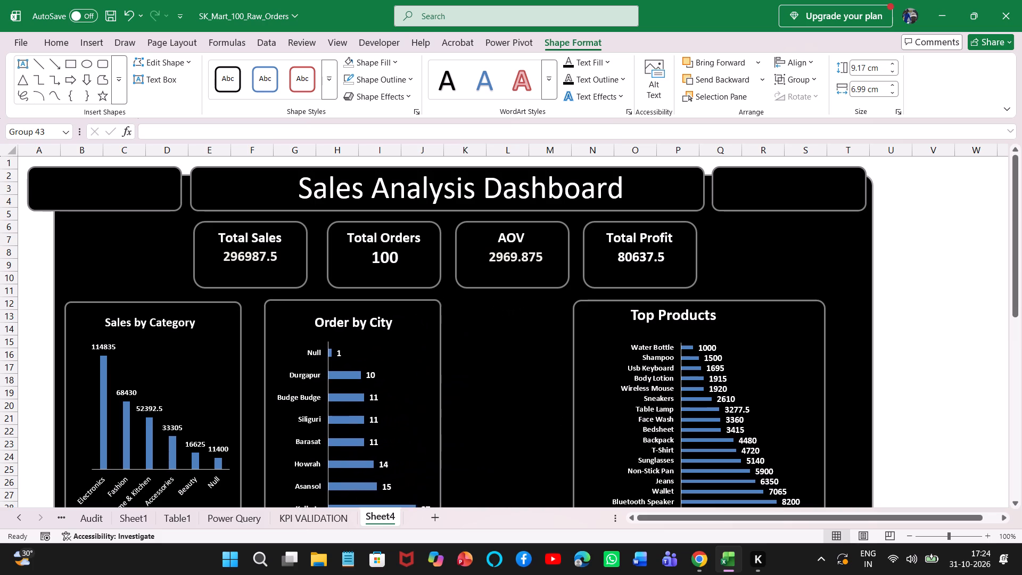
{"action": "left_click_drag", "start_coordinate": [289, 295], "coordinate": [277, 299]}
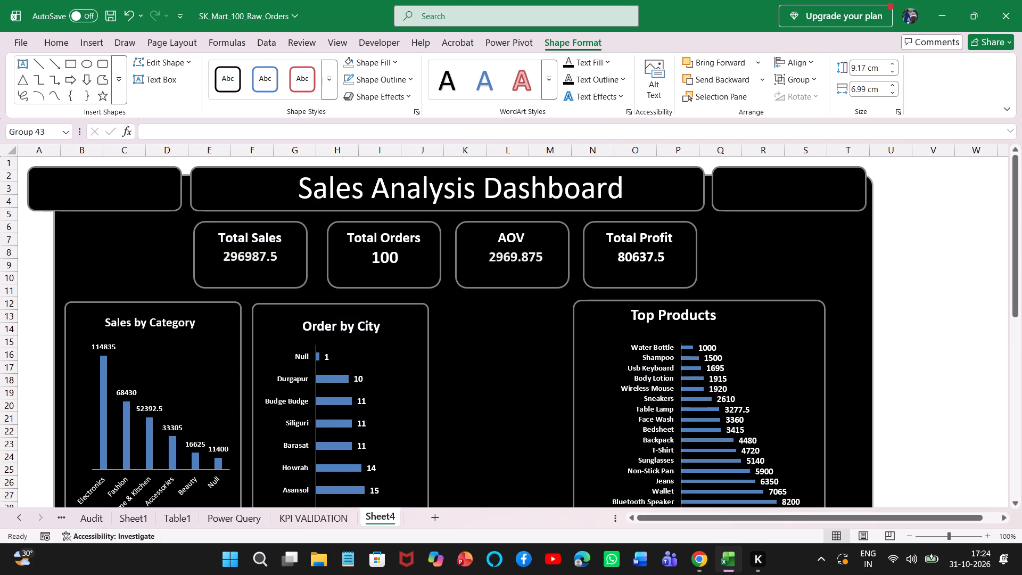
{"action": "left_click_drag", "start_coordinate": [277, 299], "coordinate": [279, 298]}
{"action": "left_click", "coordinate": [528, 373]}
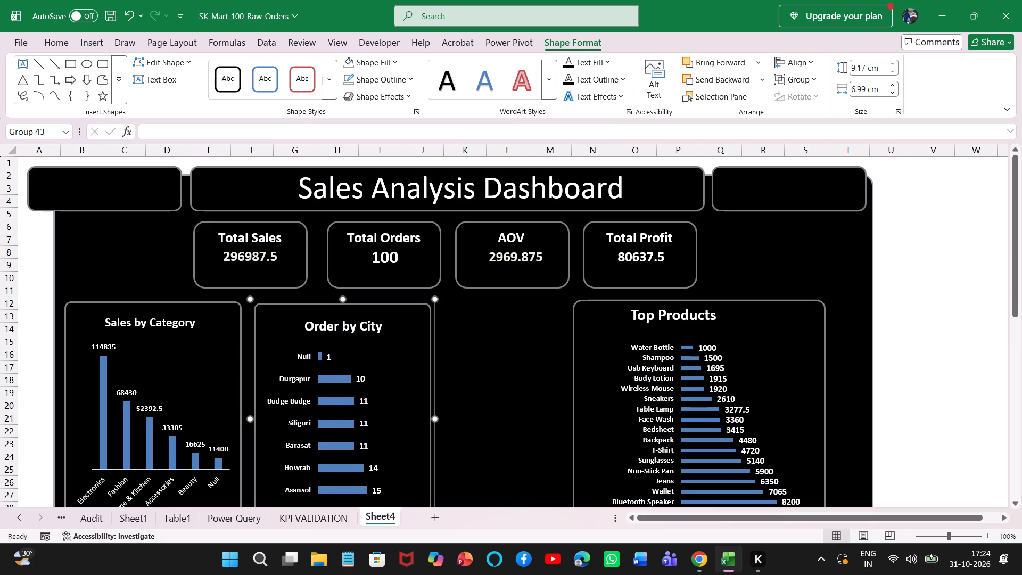
Shrink the upper Top Products chart slightly from its top-left corner so that corner sits inside the rounded frame.
{"action": "left_click_drag", "start_coordinate": [1013, 306], "coordinate": [1004, 341]}
{"action": "left_click", "coordinate": [778, 338]}
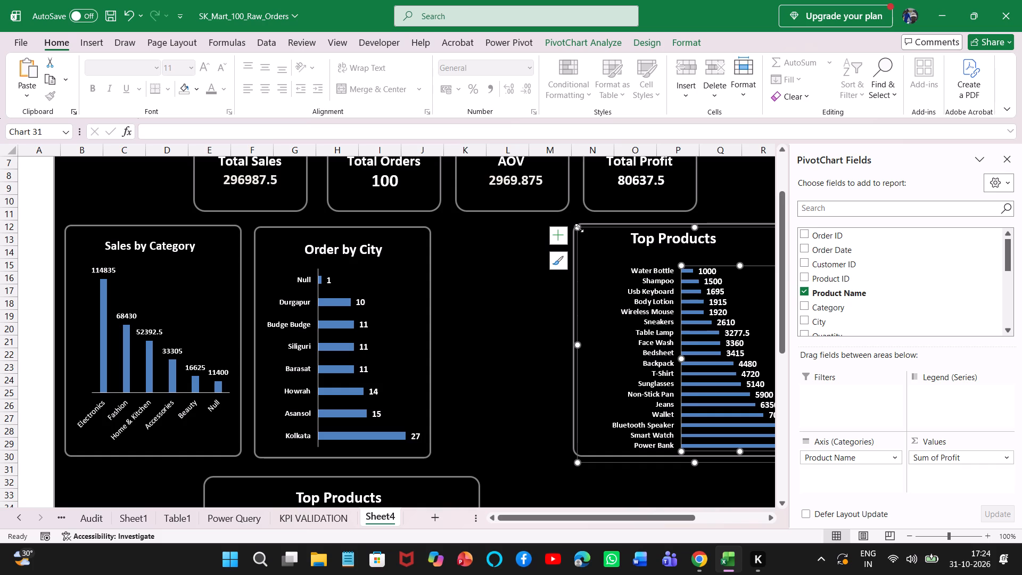
{"action": "left_click_drag", "start_coordinate": [579, 228], "coordinate": [584, 233]}
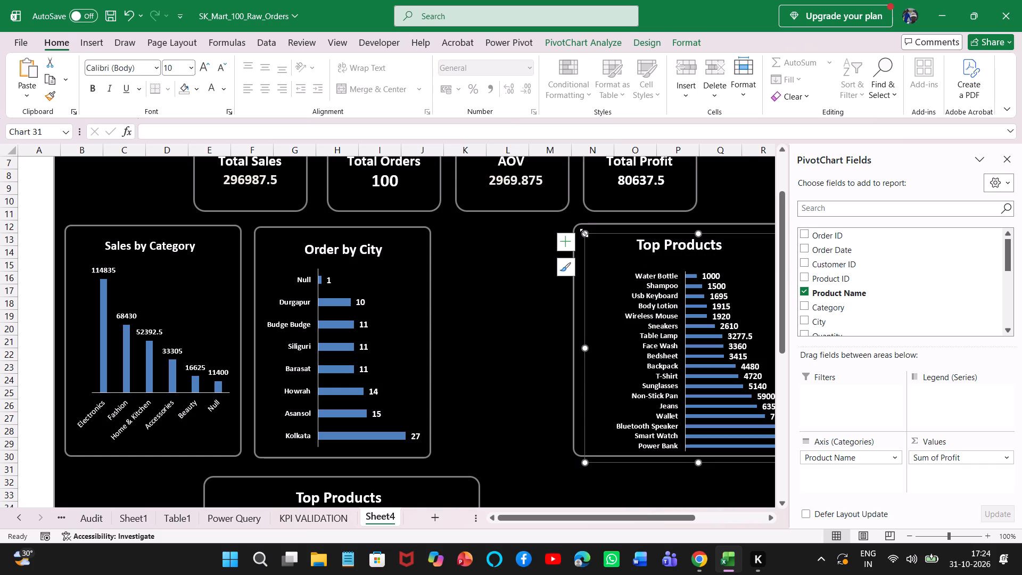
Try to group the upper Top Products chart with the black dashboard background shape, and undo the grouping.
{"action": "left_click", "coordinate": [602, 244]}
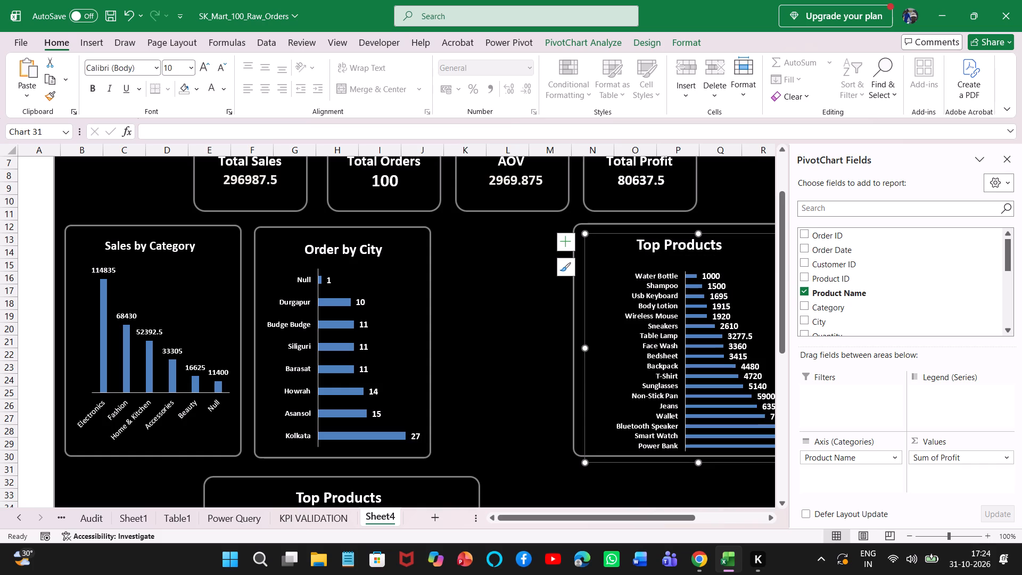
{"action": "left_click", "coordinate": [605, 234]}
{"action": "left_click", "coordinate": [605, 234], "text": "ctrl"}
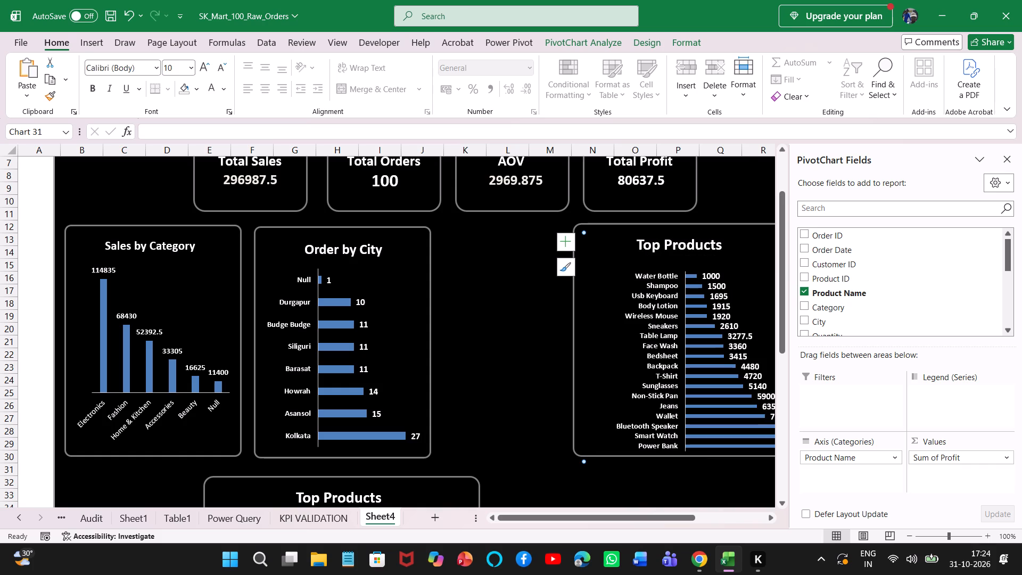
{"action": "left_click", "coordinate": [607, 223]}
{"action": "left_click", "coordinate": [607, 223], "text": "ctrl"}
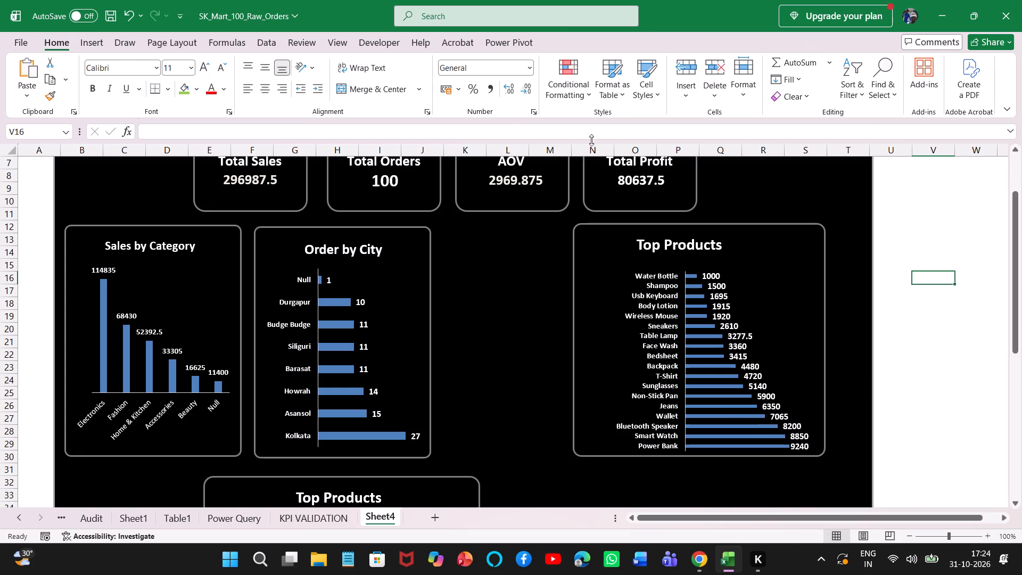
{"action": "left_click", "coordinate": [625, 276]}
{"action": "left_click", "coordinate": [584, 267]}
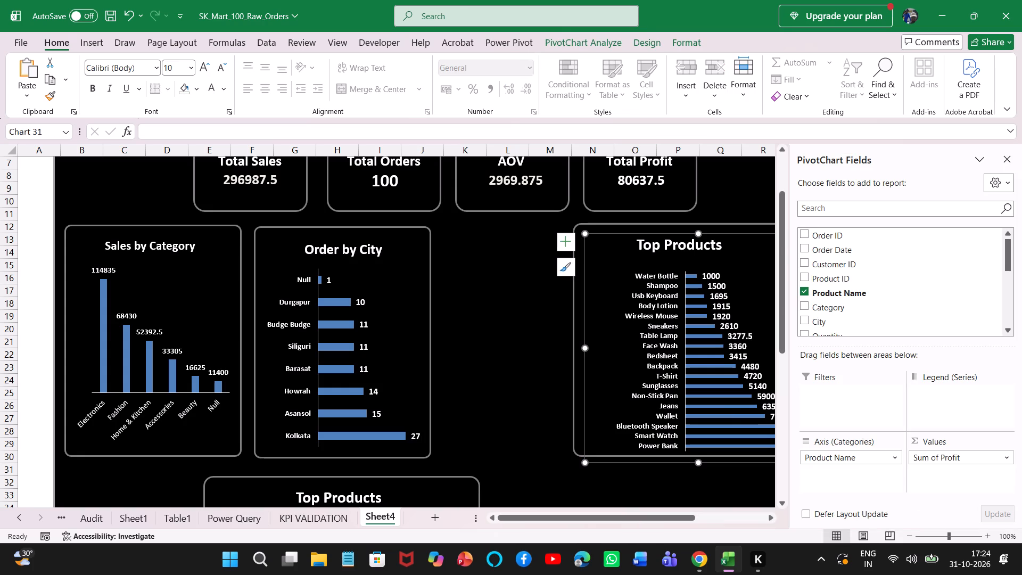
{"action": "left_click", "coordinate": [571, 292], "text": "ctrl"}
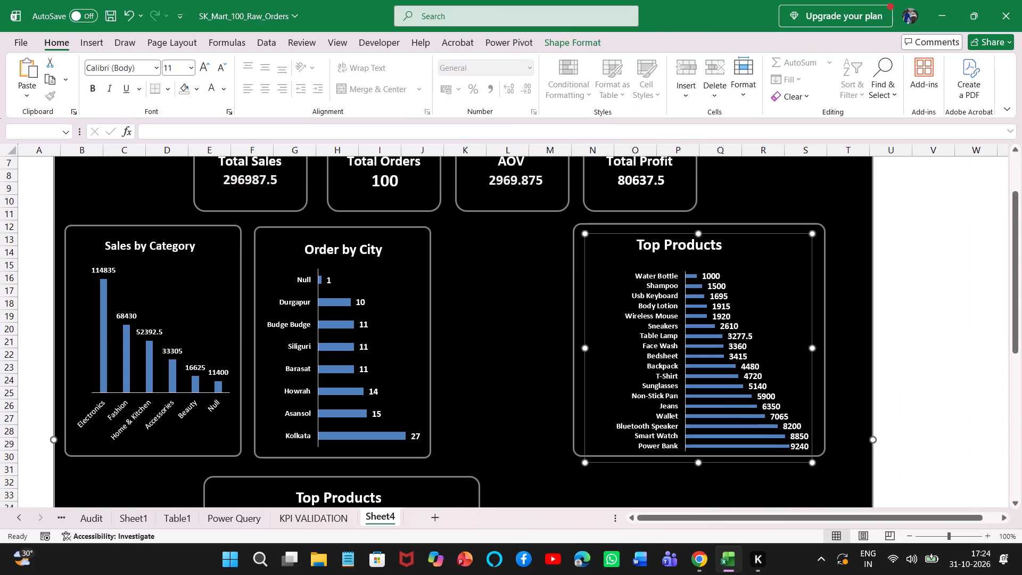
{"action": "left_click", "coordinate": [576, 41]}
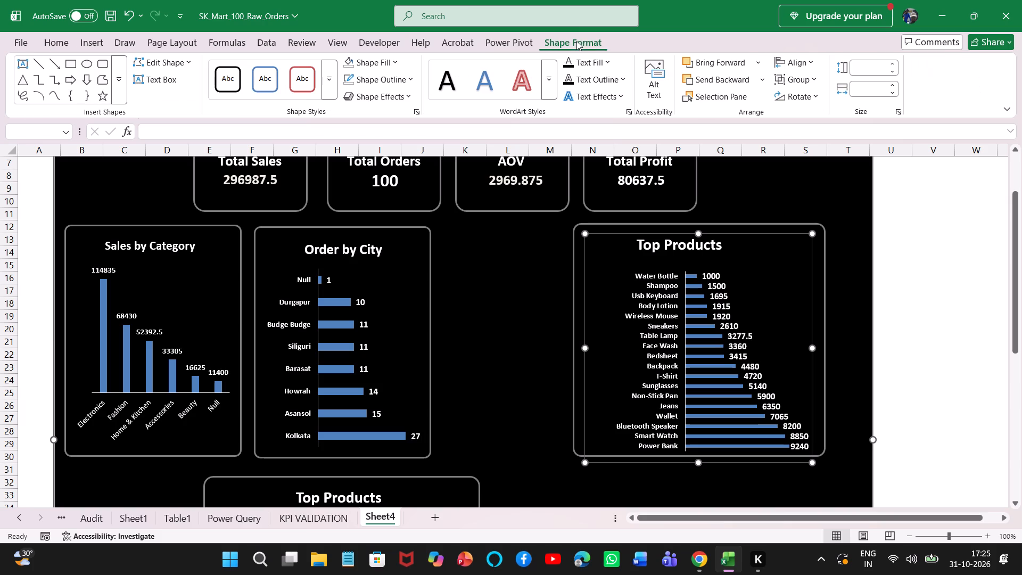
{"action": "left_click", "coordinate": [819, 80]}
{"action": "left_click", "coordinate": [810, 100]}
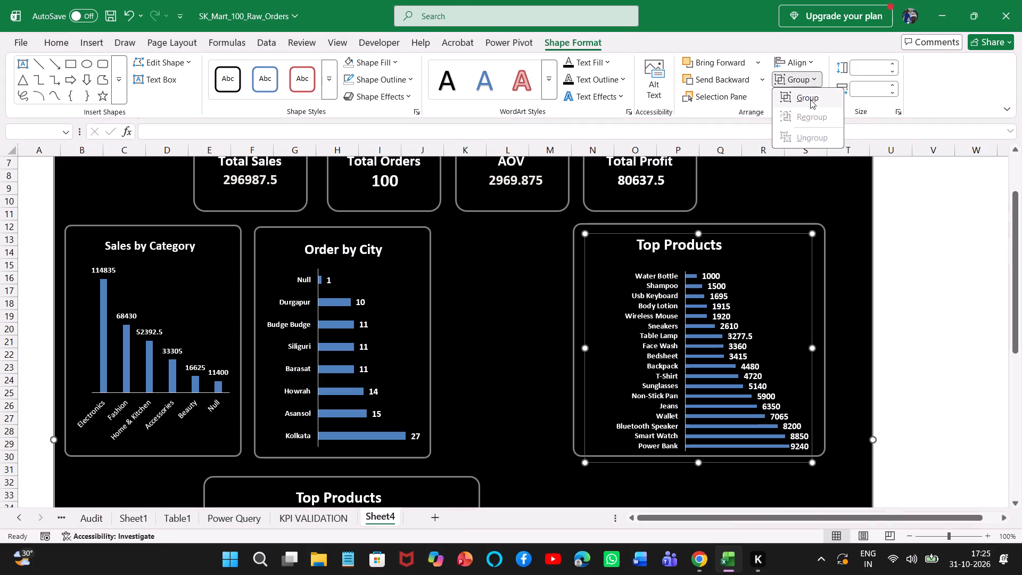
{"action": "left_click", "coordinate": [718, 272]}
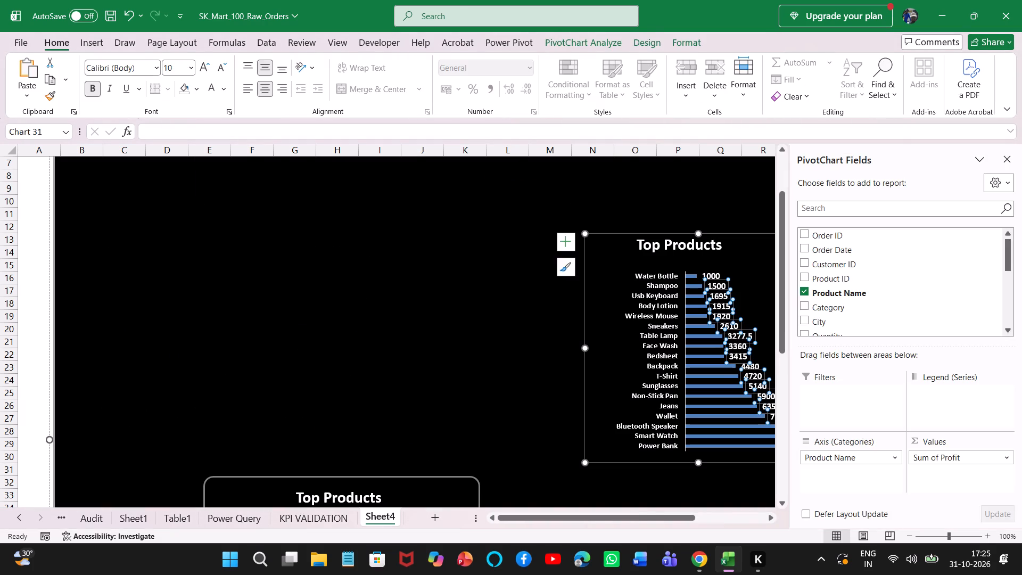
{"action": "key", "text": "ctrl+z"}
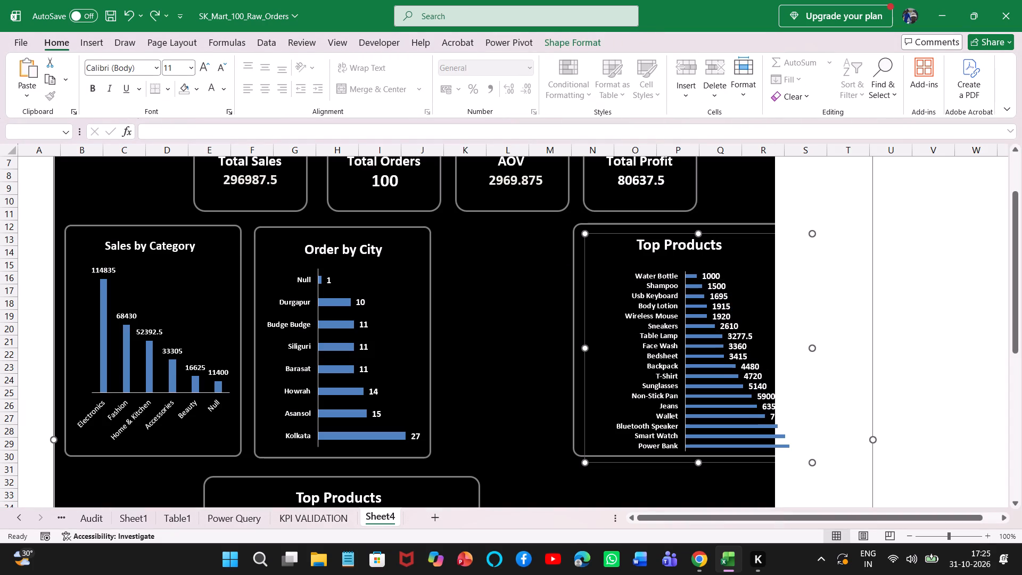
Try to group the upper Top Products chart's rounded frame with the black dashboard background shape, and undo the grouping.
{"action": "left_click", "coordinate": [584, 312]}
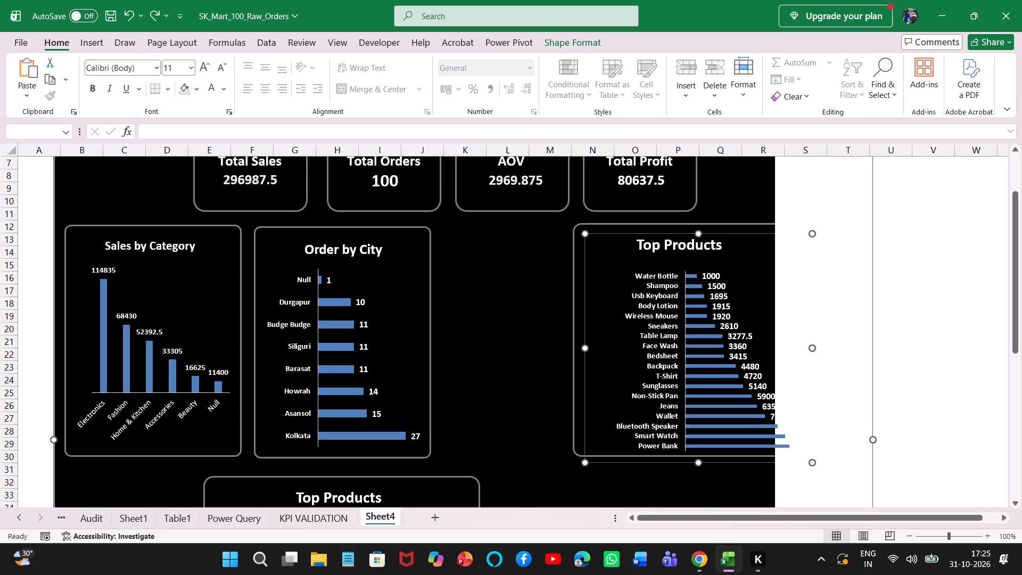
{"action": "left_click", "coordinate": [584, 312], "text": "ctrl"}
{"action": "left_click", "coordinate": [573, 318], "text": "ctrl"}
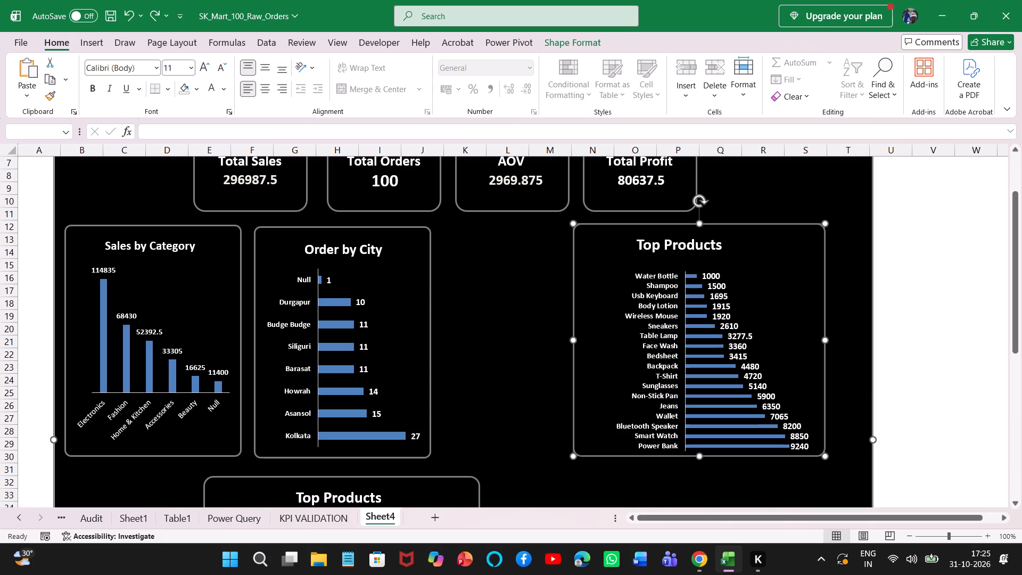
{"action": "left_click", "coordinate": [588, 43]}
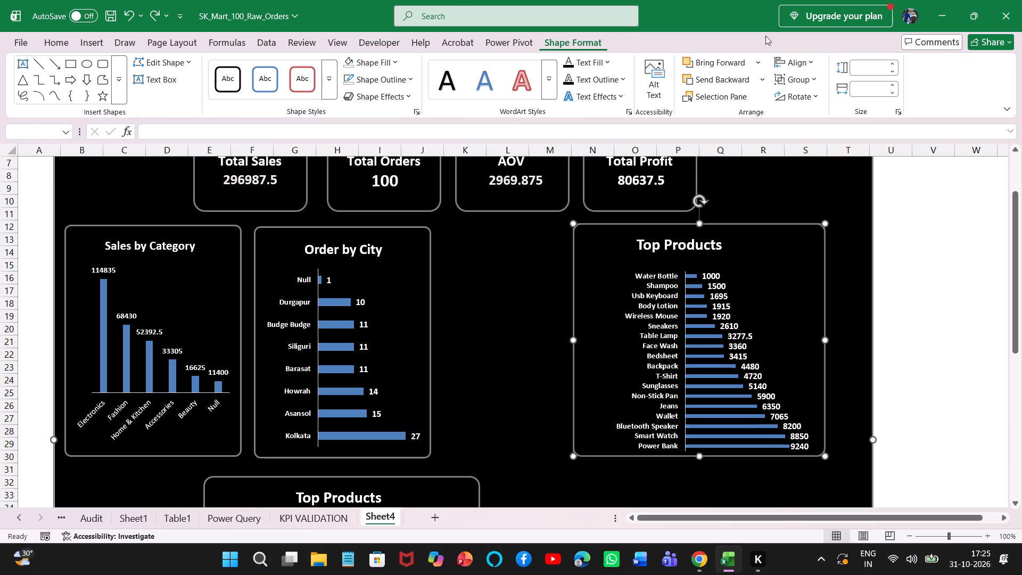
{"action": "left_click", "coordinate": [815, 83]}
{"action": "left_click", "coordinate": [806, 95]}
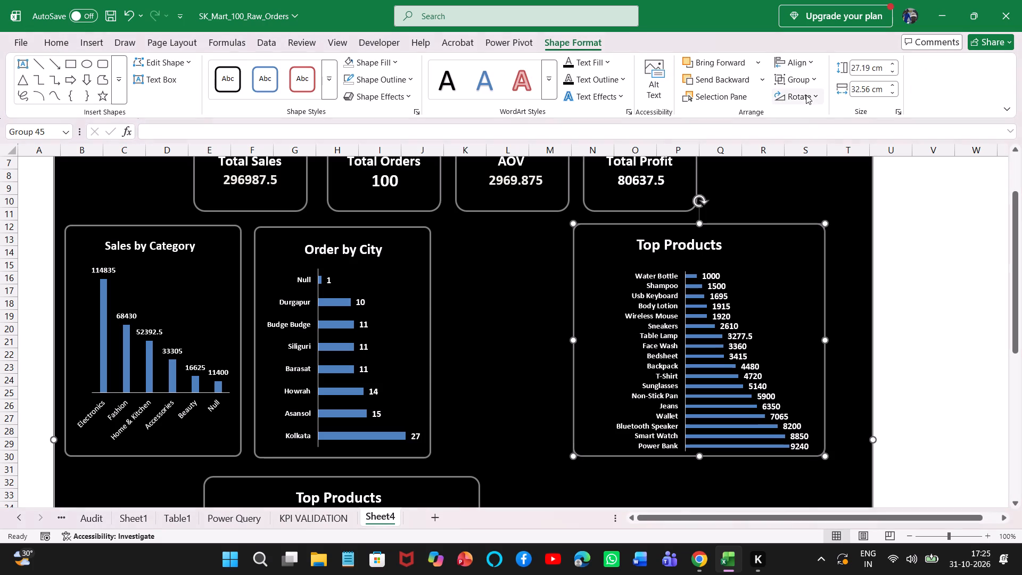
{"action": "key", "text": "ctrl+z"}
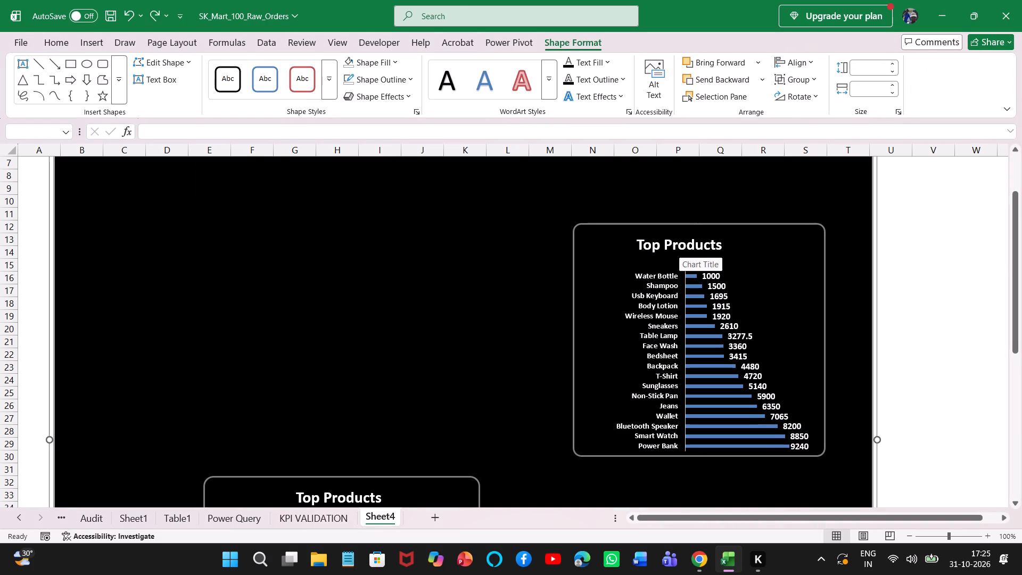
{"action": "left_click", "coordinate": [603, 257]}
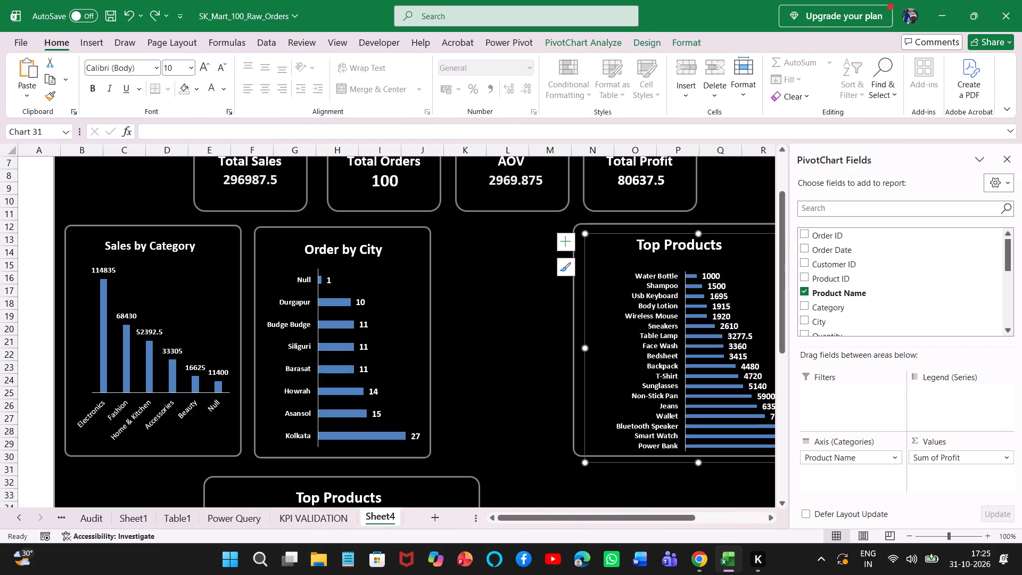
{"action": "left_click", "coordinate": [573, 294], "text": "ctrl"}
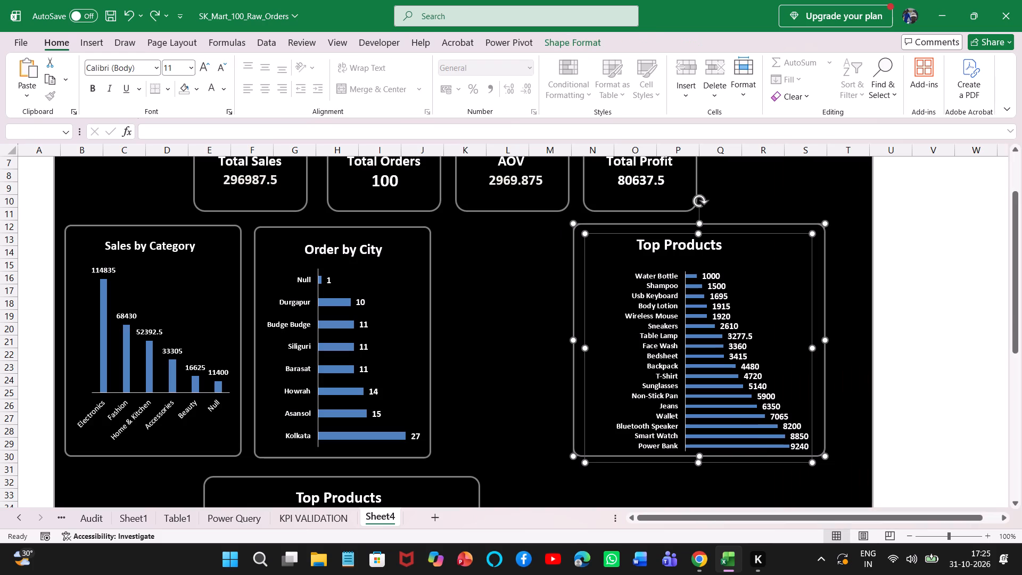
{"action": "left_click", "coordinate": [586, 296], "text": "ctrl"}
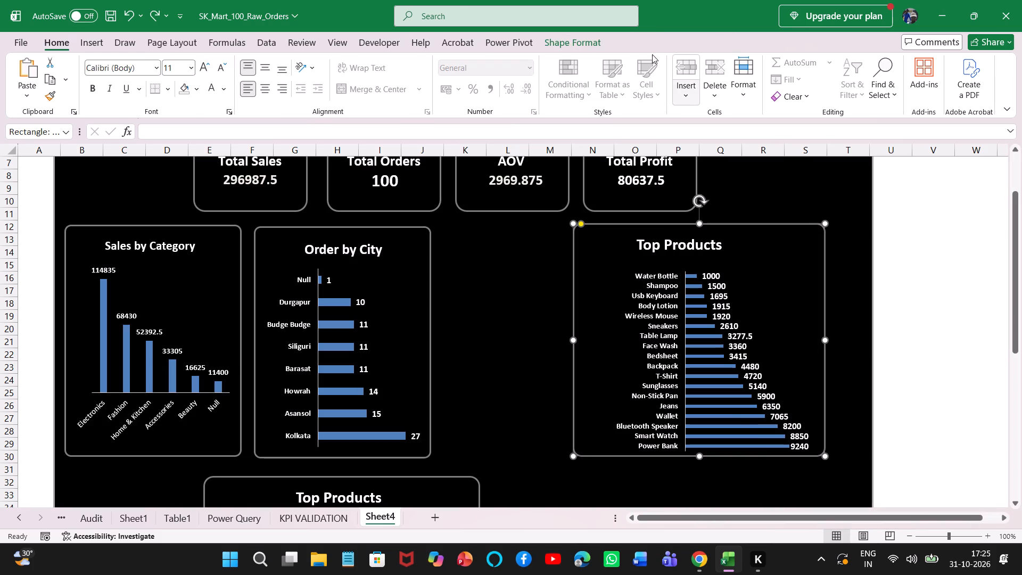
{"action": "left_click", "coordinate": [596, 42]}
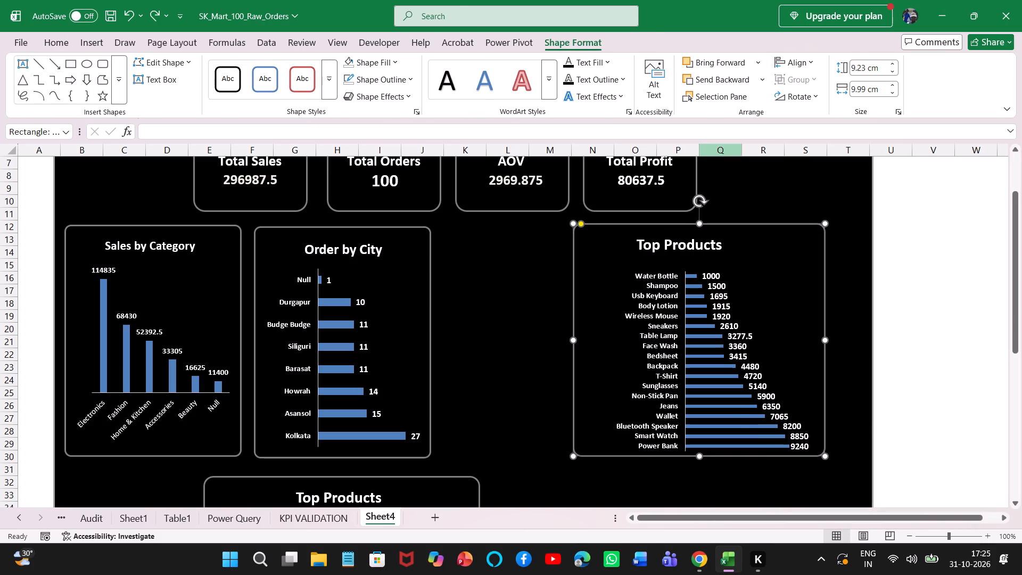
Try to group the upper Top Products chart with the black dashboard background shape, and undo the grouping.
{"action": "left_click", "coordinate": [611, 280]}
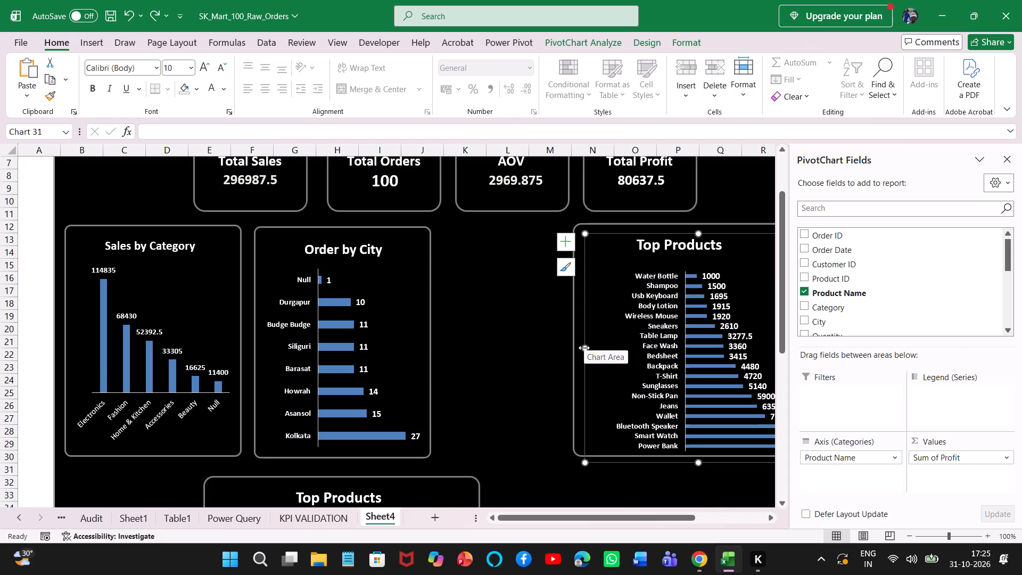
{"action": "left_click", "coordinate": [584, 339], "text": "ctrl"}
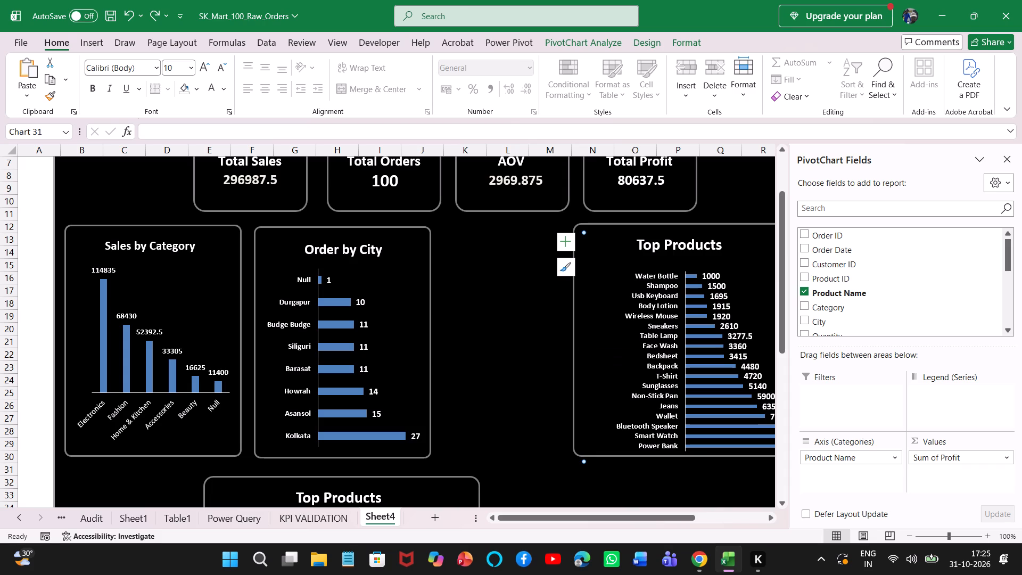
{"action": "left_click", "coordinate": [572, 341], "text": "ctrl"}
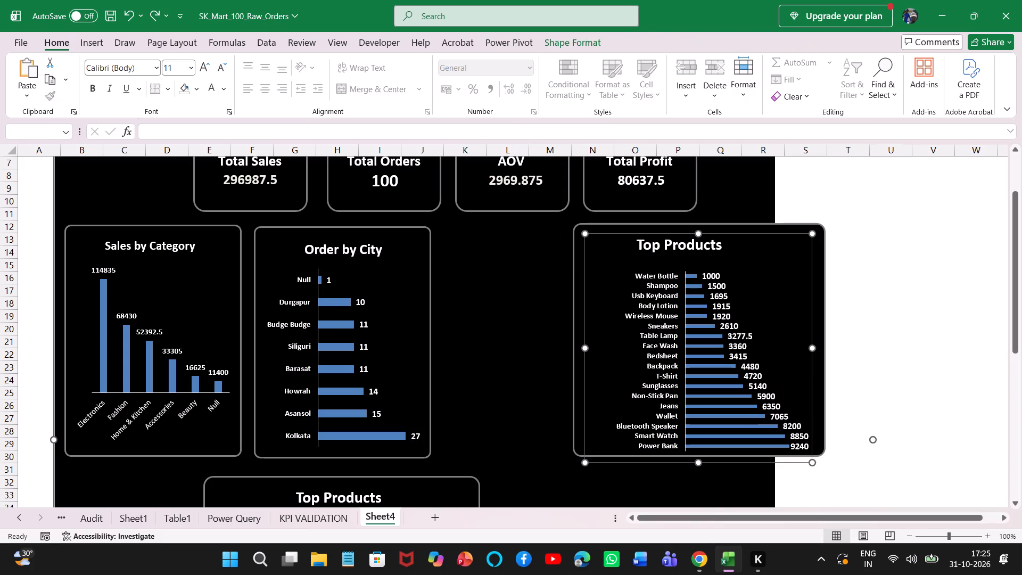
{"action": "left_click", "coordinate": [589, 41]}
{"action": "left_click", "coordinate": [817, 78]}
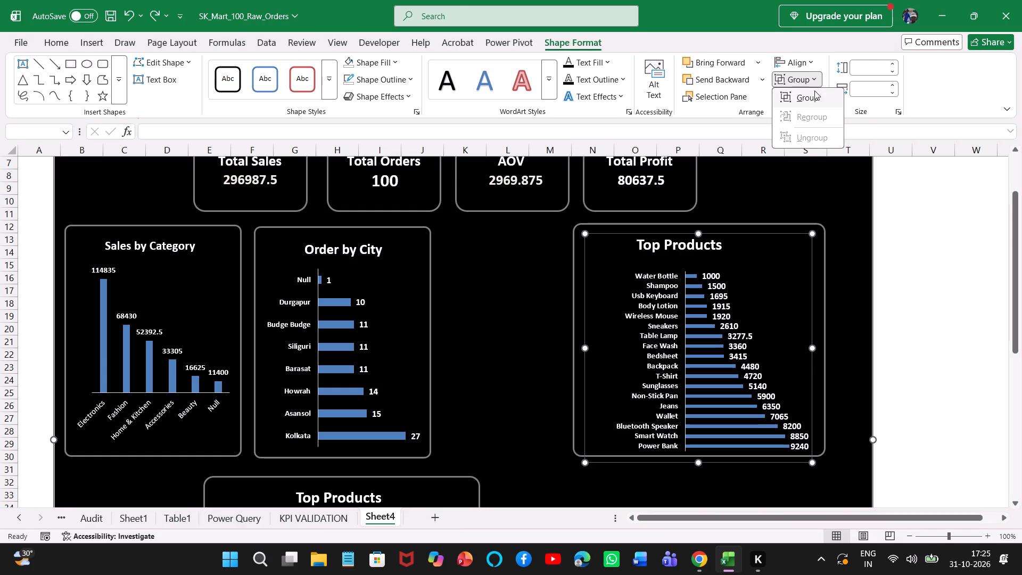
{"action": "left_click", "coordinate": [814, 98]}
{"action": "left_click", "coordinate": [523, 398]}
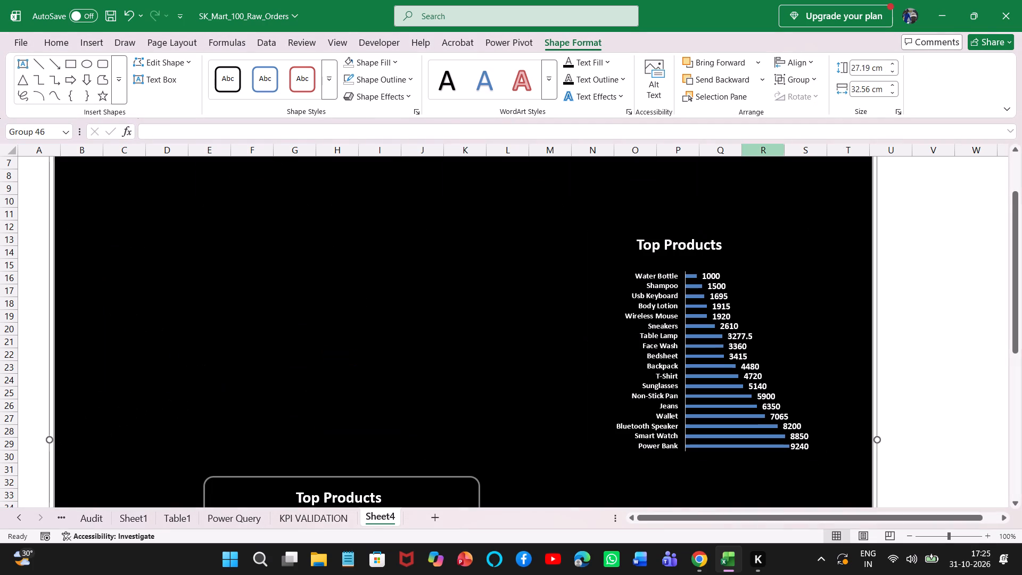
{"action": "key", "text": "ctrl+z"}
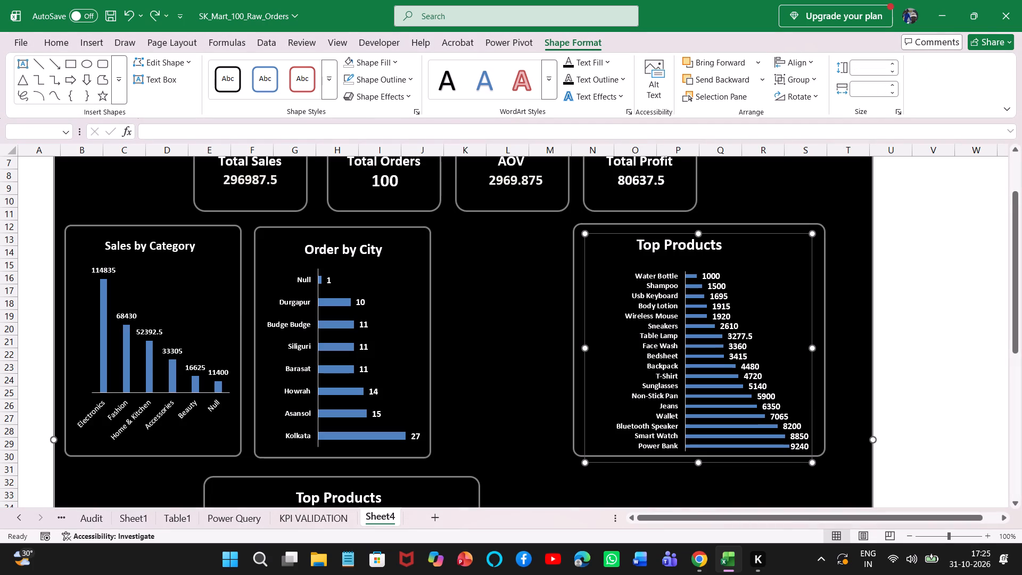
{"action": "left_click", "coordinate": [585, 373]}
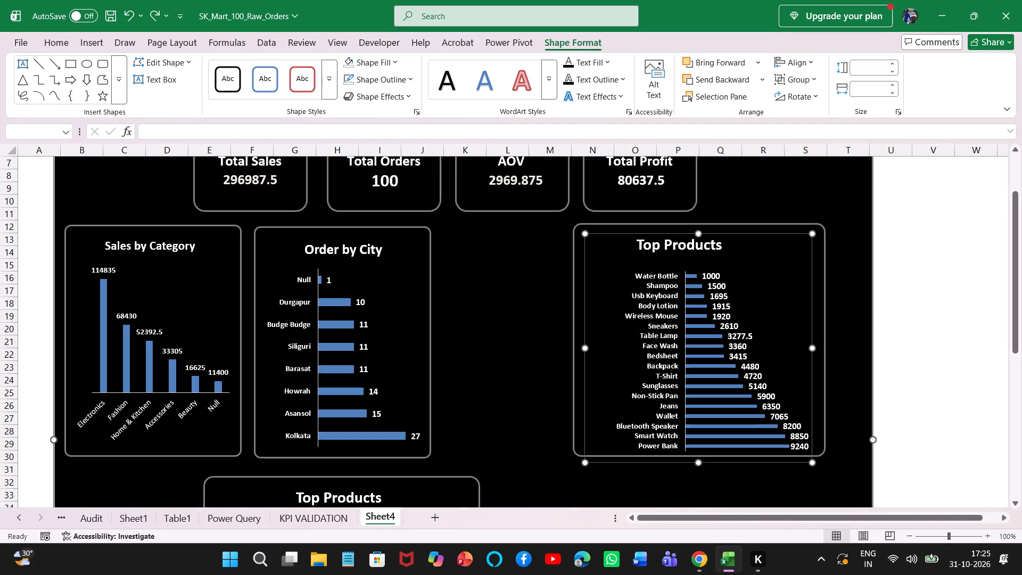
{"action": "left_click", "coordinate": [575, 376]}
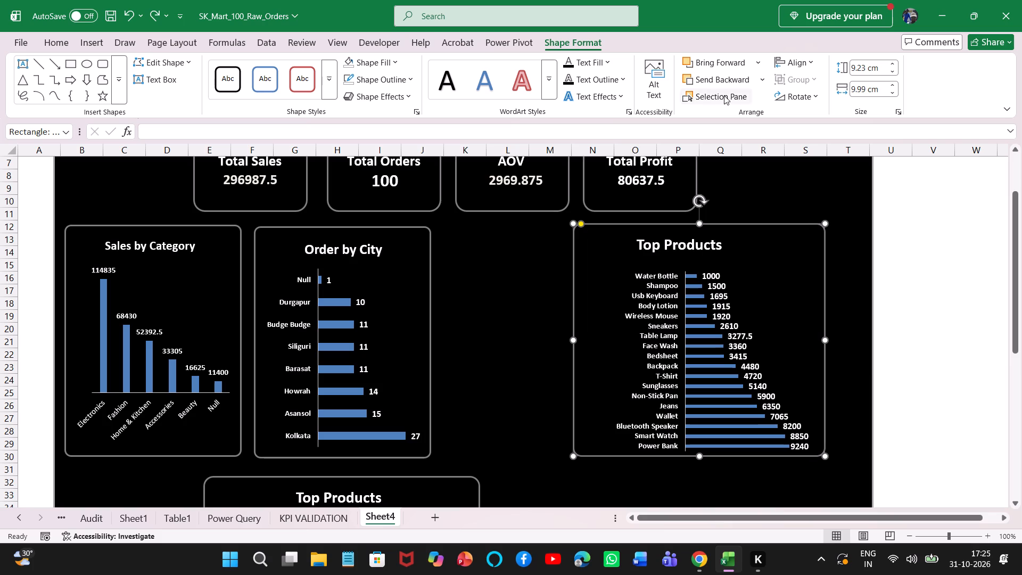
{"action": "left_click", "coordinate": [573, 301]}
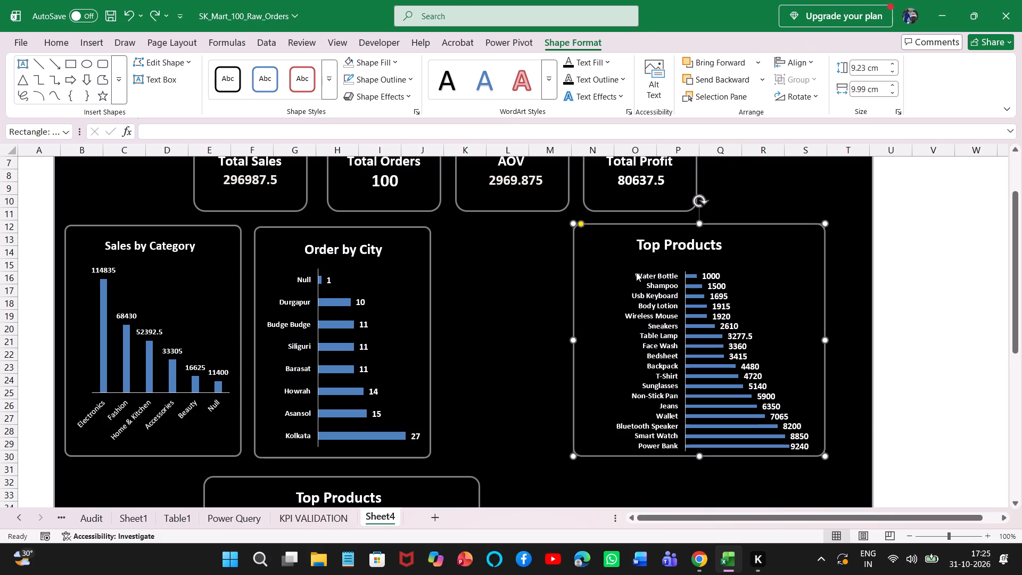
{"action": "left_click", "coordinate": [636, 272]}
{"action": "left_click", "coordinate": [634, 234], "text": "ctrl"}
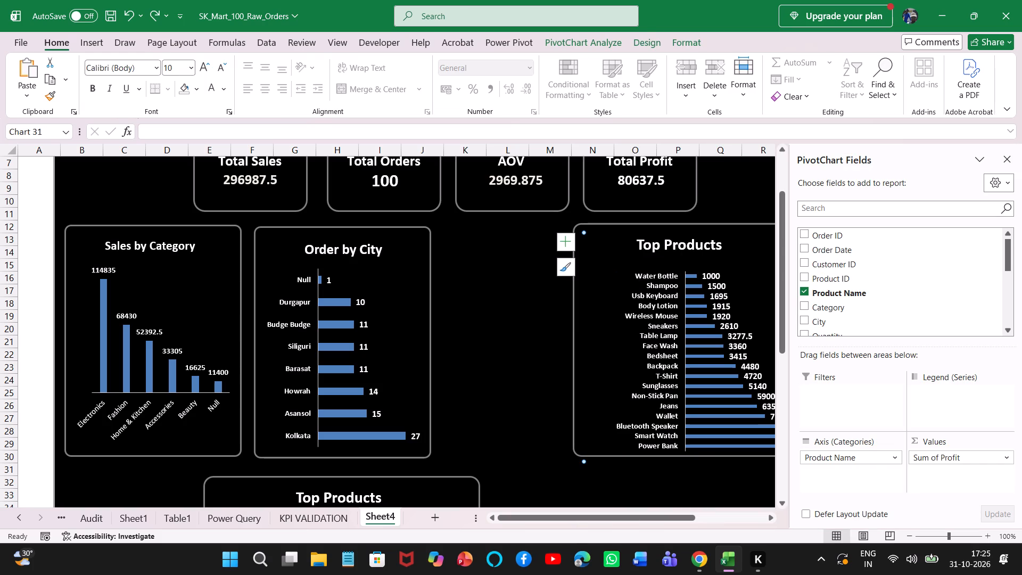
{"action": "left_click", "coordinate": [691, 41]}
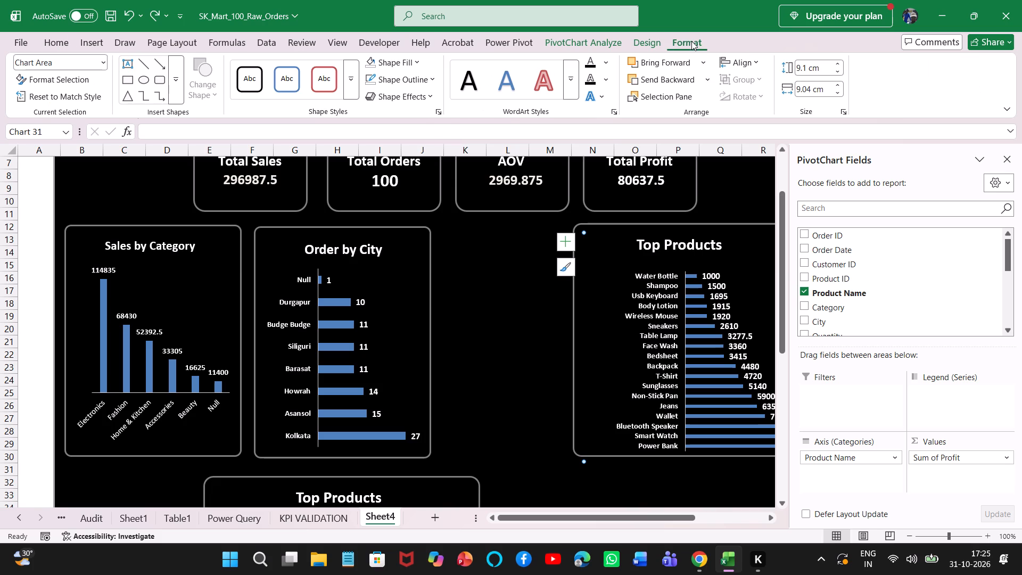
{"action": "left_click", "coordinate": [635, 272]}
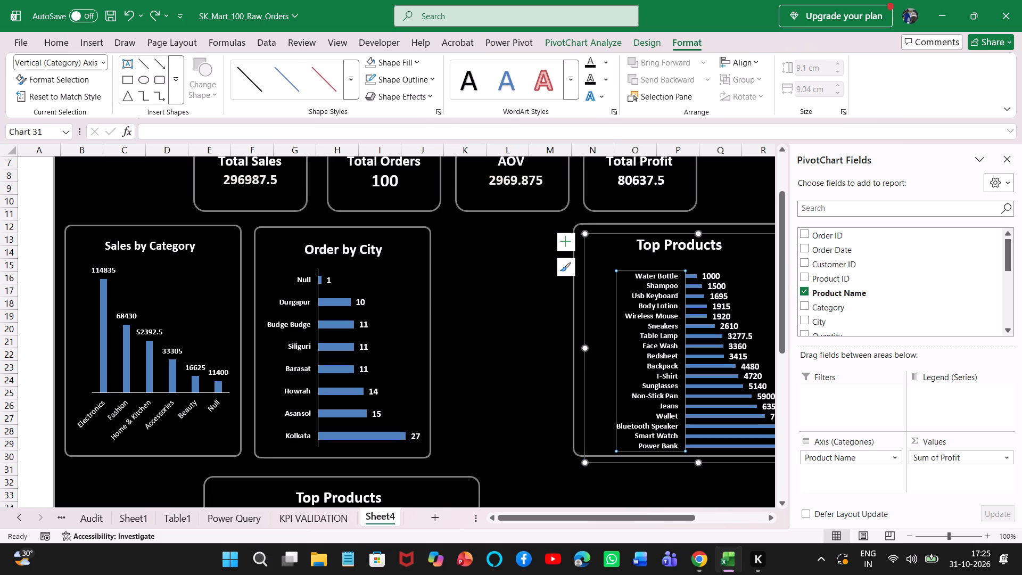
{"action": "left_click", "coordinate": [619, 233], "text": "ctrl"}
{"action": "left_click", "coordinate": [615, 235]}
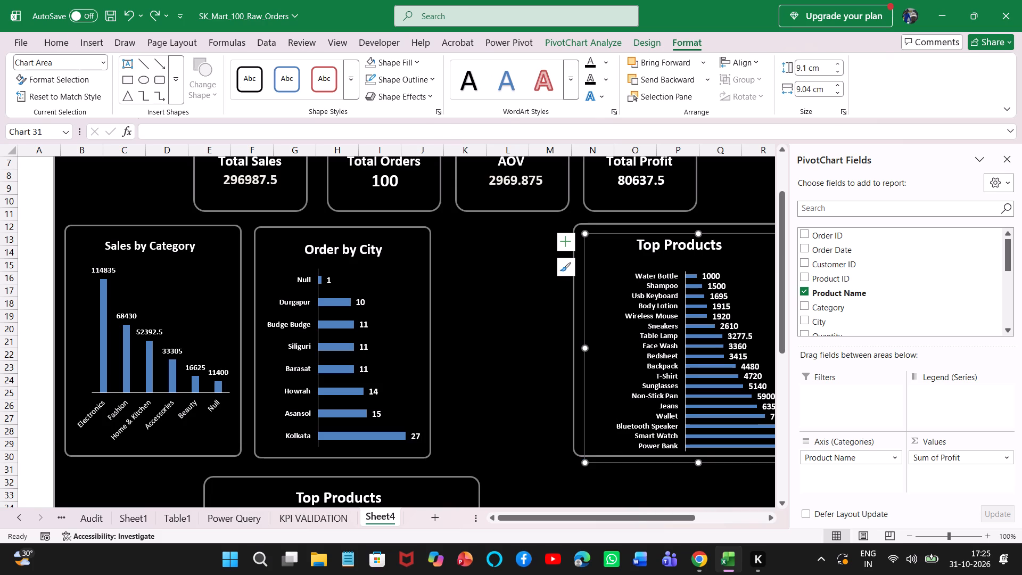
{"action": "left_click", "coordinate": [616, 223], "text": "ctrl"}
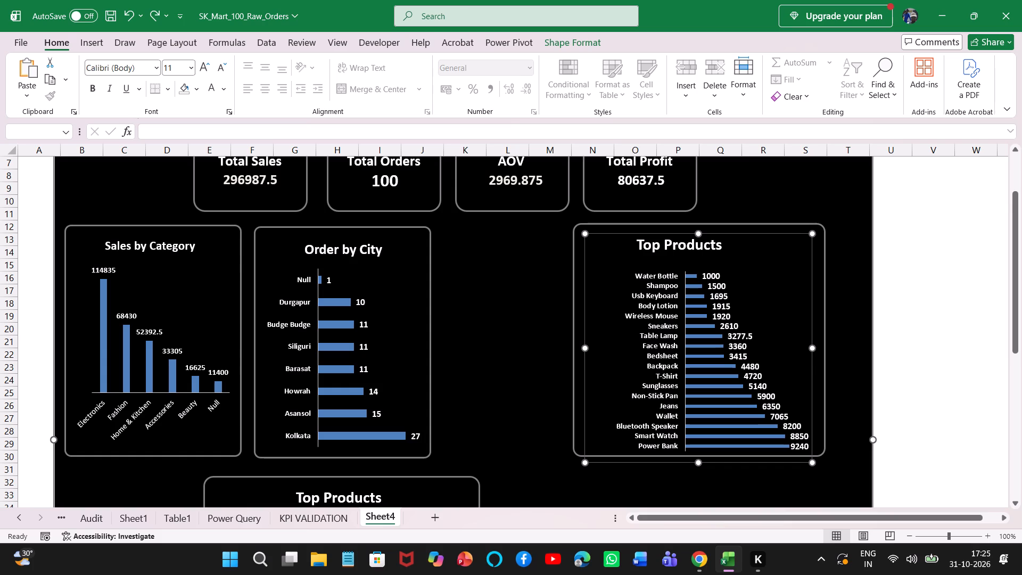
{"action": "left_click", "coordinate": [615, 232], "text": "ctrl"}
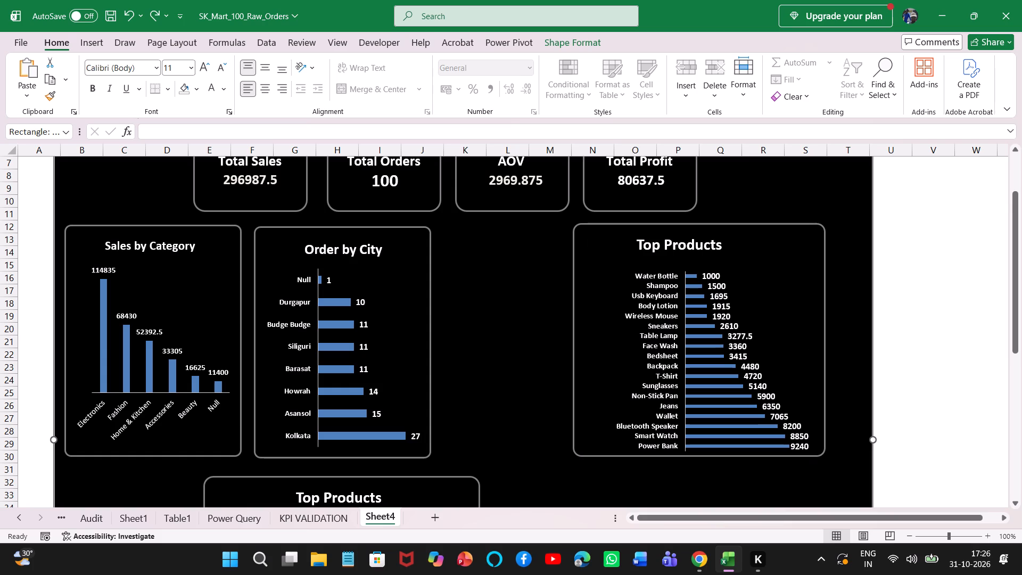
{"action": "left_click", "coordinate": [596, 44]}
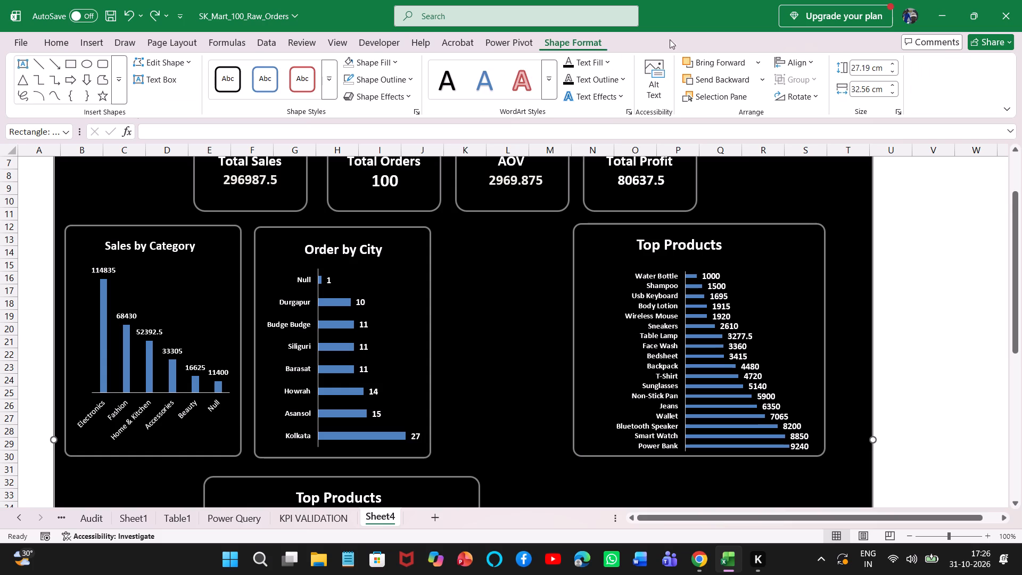
Group the upper Top Products chart with its rounded frame.
{"action": "left_click", "coordinate": [663, 253]}
{"action": "left_click", "coordinate": [605, 256], "text": "ctrl"}
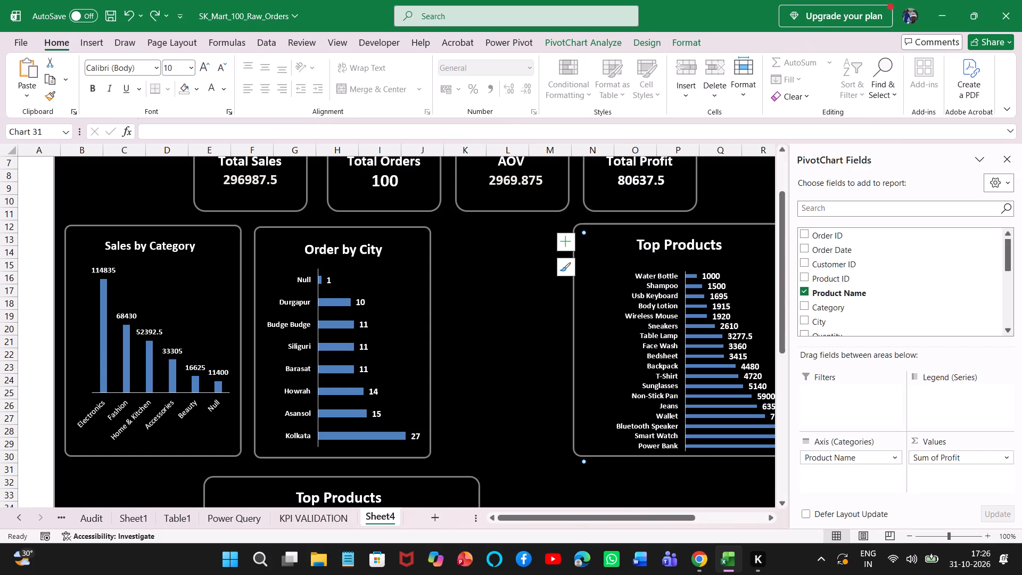
{"action": "left_click", "coordinate": [607, 224], "text": "ctrl"}
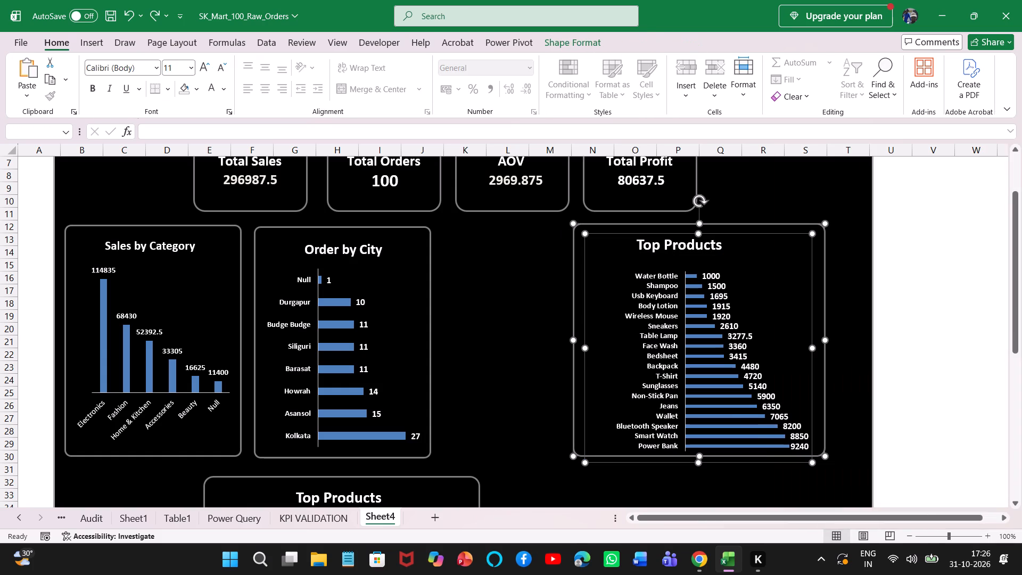
{"action": "left_click", "coordinate": [583, 40]}
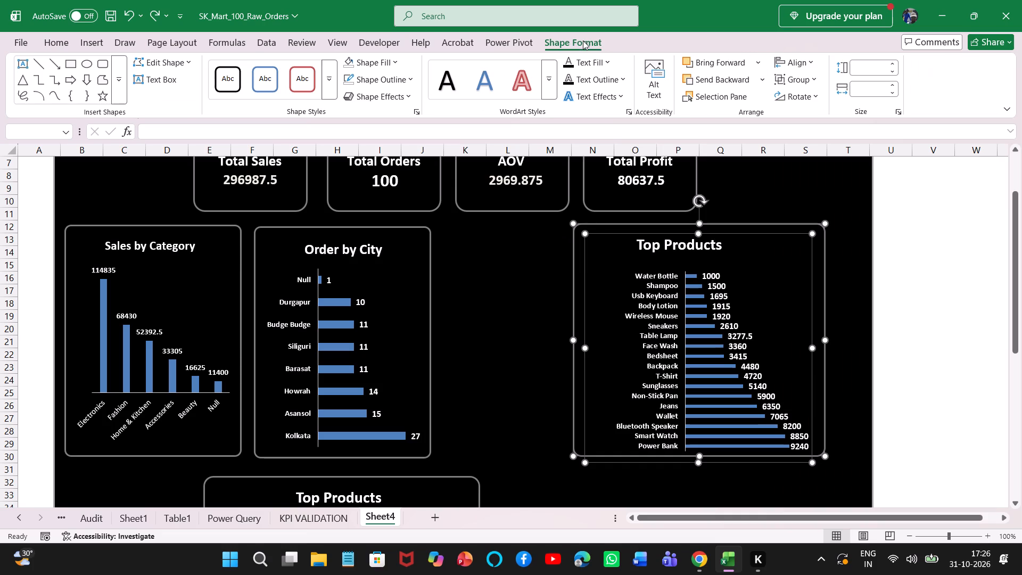
{"action": "left_click", "coordinate": [809, 79]}
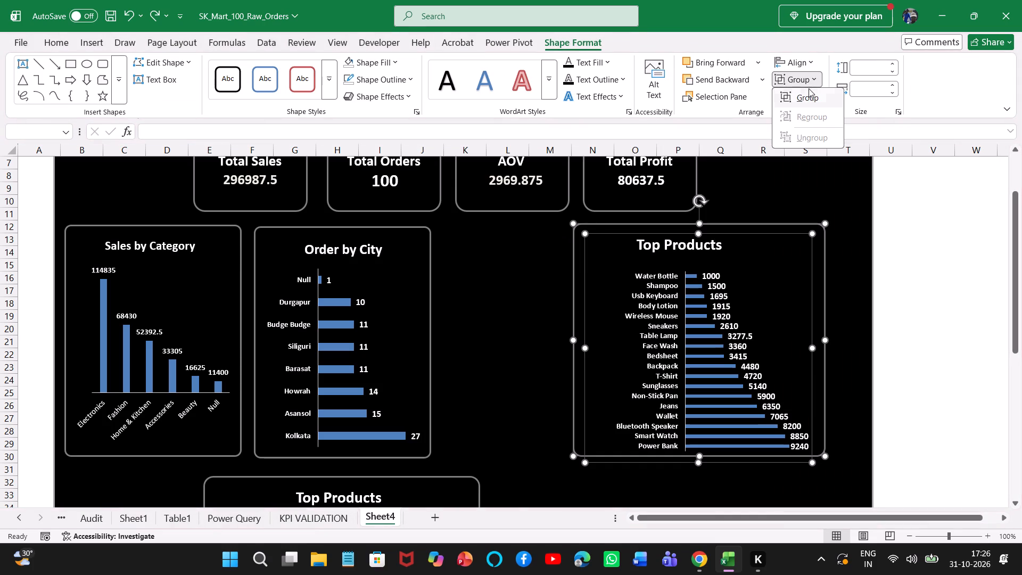
{"action": "left_click", "coordinate": [808, 95]}
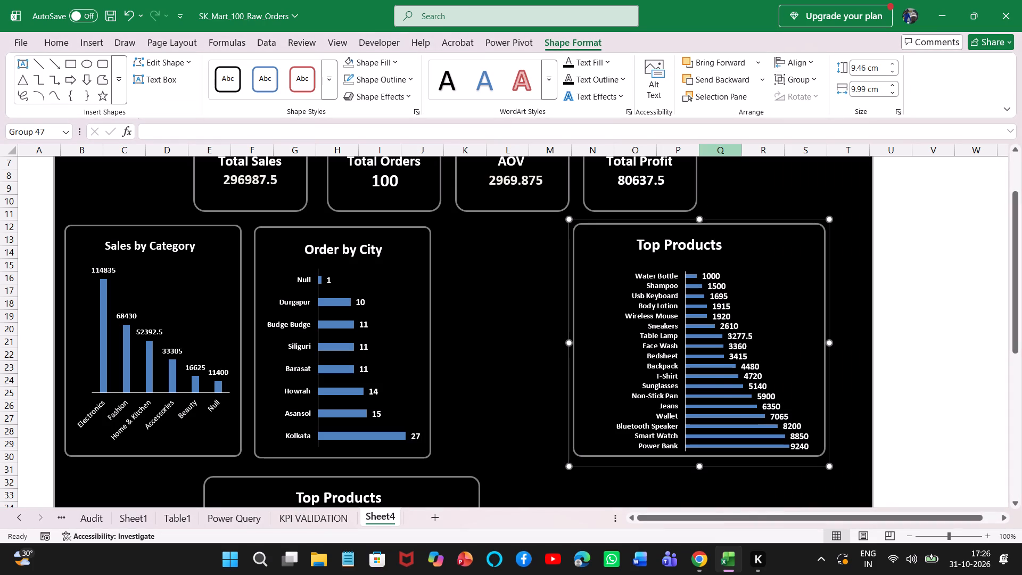
Move the grouped upper Top Products chart and frame next to Order by City, starting around column K at about row 12.
{"action": "left_click_drag", "start_coordinate": [625, 218], "coordinate": [492, 221]}
{"action": "left_click", "coordinate": [787, 235]}
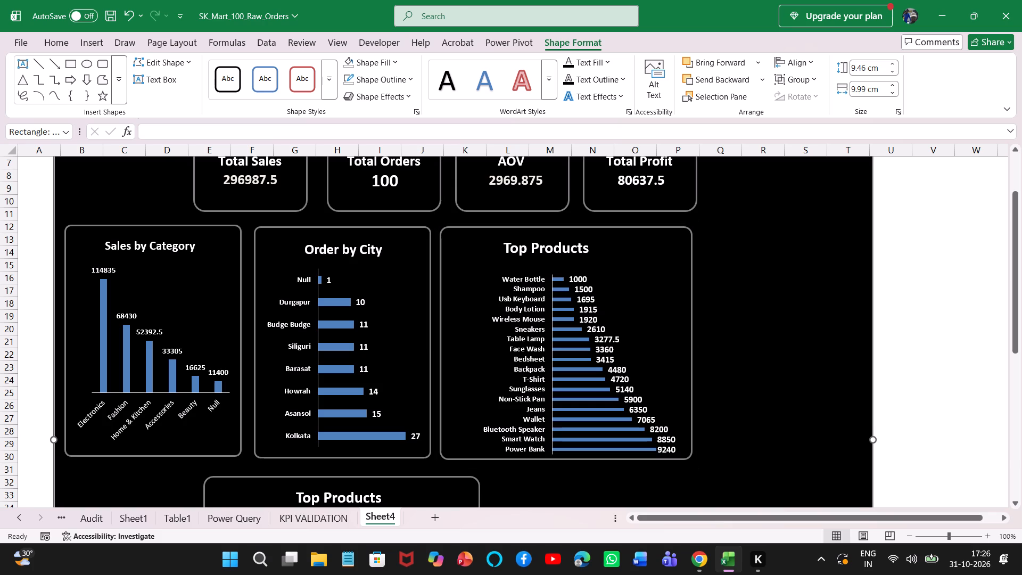
Review the dashboard layout from the lower Top Products chart up to the title, checking the chart placement on the black background.
{"action": "left_click_drag", "start_coordinate": [1017, 229], "coordinate": [1017, 223]}
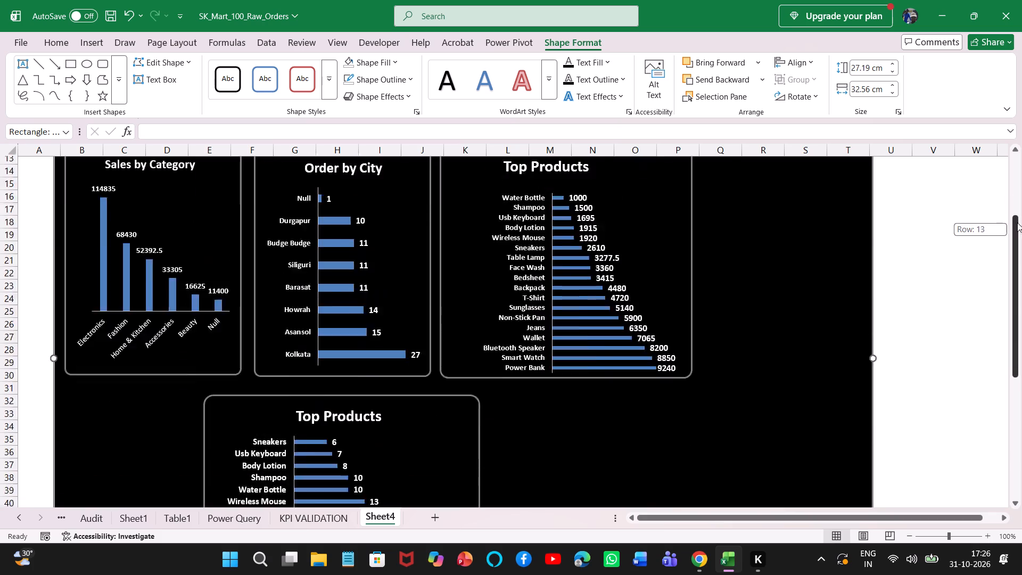
{"action": "left_click_drag", "start_coordinate": [1017, 223], "coordinate": [1018, 274]}
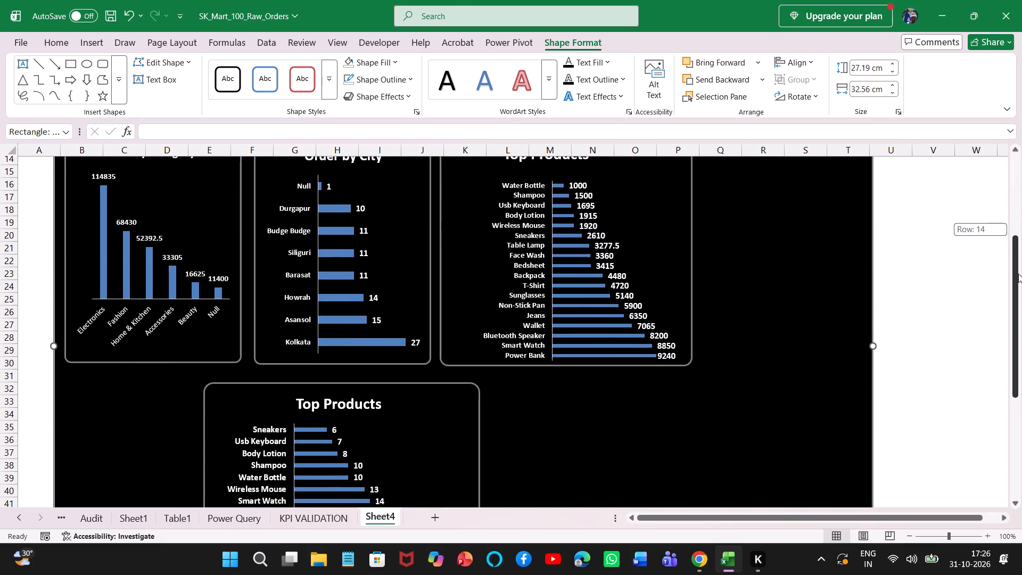
{"action": "left_click_drag", "start_coordinate": [1018, 274], "coordinate": [1019, 389]}
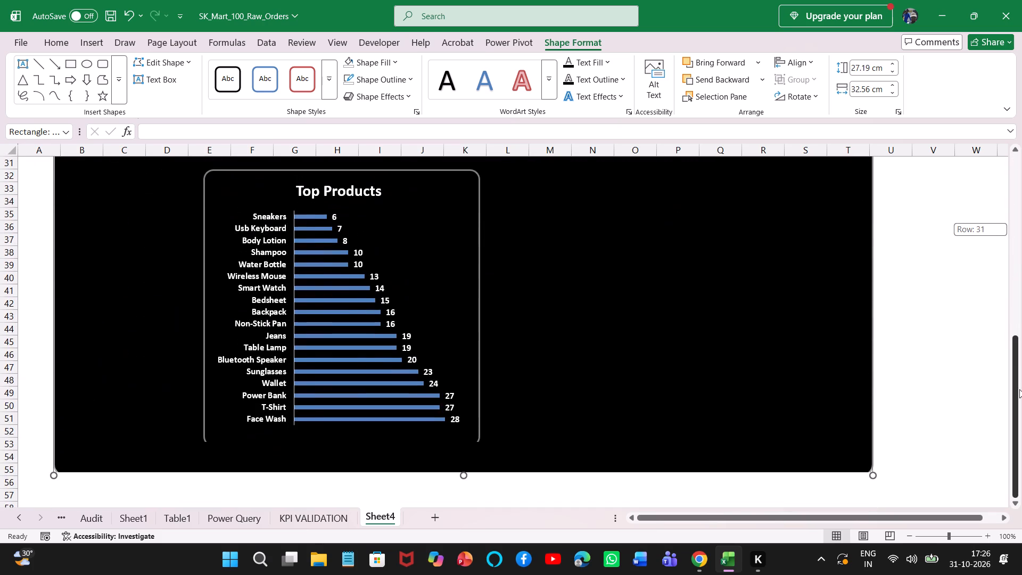
{"action": "left_click_drag", "start_coordinate": [1019, 389], "coordinate": [998, 247]}
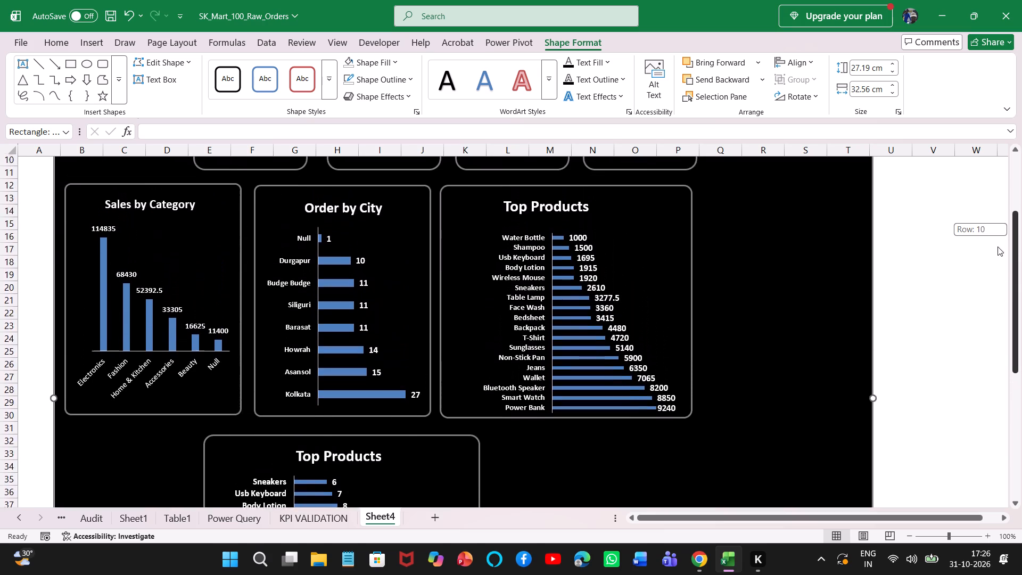
{"action": "left_click_drag", "start_coordinate": [998, 247], "coordinate": [1001, 204]}
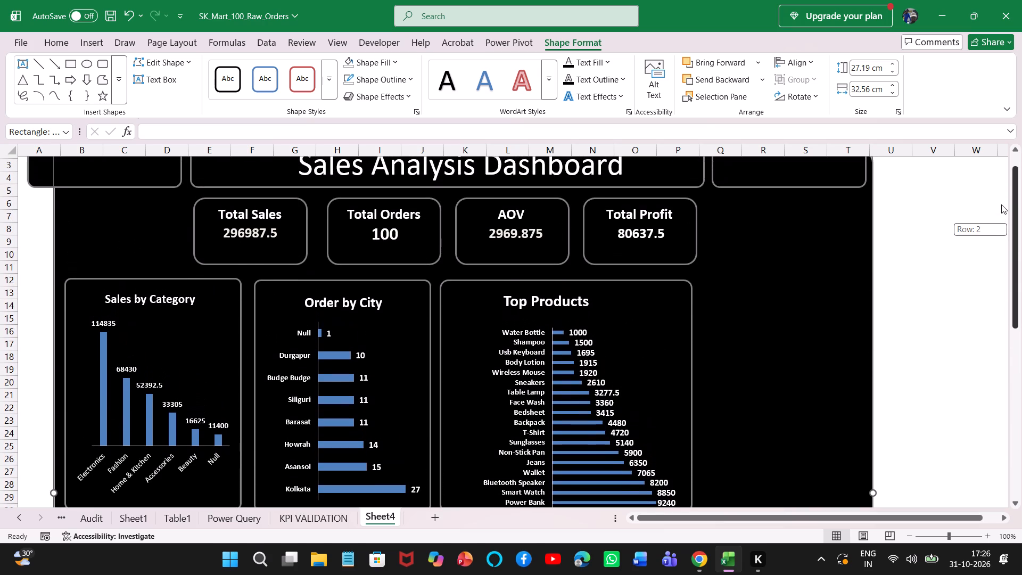
{"action": "left_click_drag", "start_coordinate": [1001, 204], "coordinate": [1008, 182]}
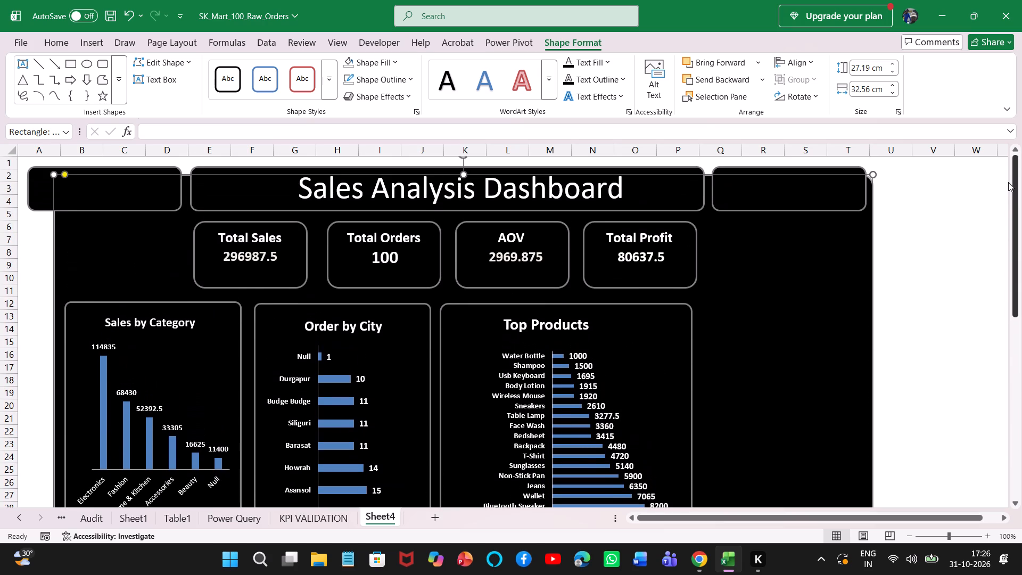
{"action": "left_click", "coordinate": [848, 352]}
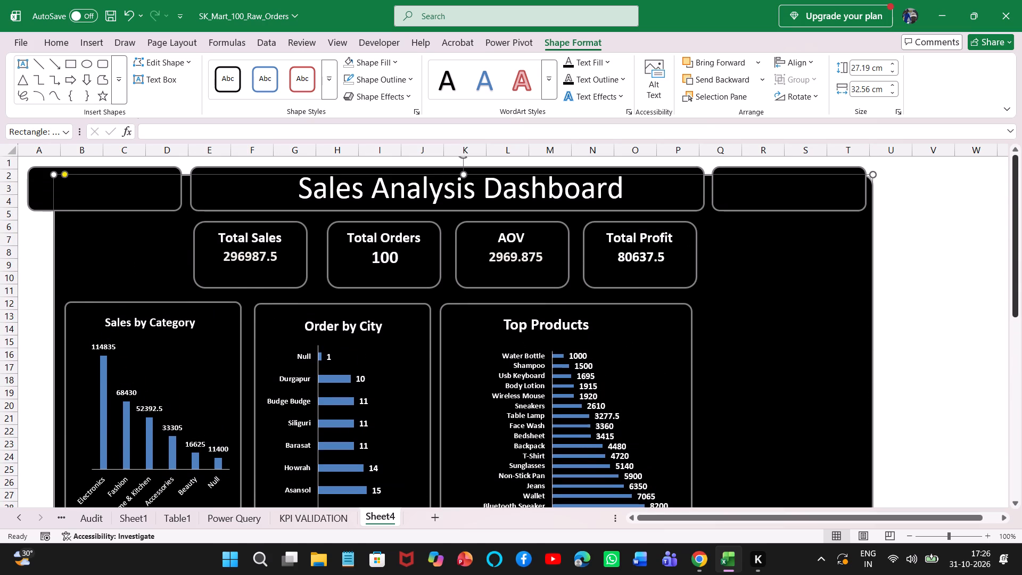
{"action": "left_click", "coordinate": [78, 274]}
{"action": "left_click", "coordinate": [54, 272]}
Widen the black dashboard background to about 33.83 cm by extending its column B edge into column A.
{"action": "left_click", "coordinate": [895, 375]}
{"action": "left_click", "coordinate": [816, 365]}
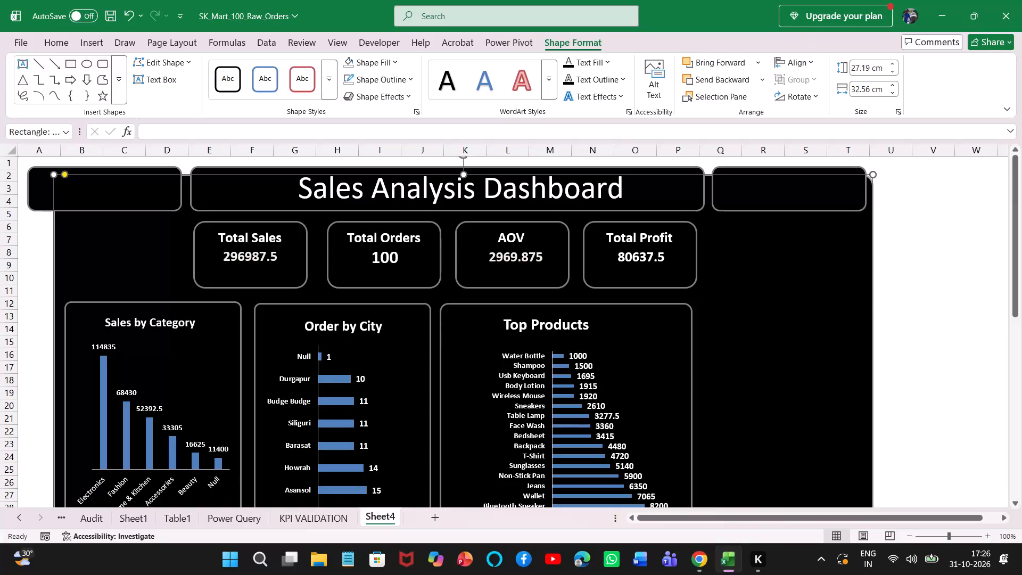
{"action": "left_click_drag", "start_coordinate": [1015, 309], "coordinate": [1021, 464]}
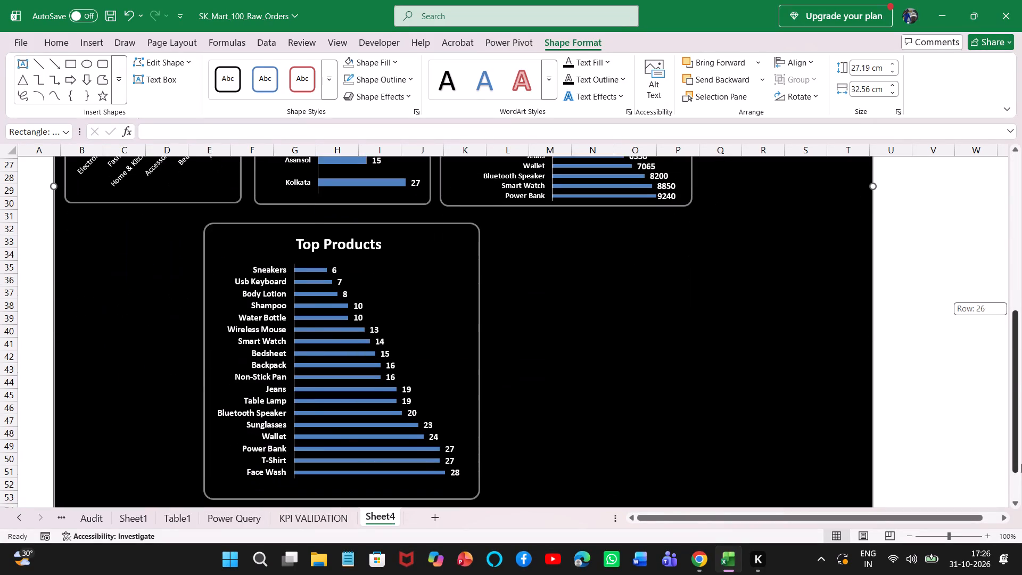
{"action": "left_click_drag", "start_coordinate": [1021, 464], "coordinate": [1021, 463]}
{"action": "left_click_drag", "start_coordinate": [53, 182], "coordinate": [22, 184]}
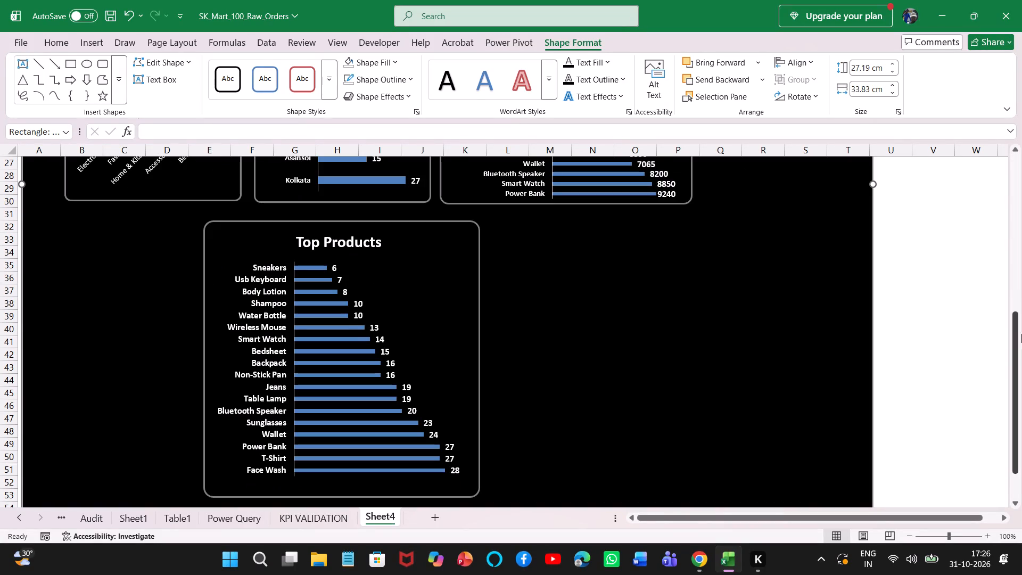
Review the widened dashboard from the lower Top Products chart up to the title, KPI cards and Sales by Category chart.
{"action": "left_click_drag", "start_coordinate": [1014, 366], "coordinate": [989, 223]}
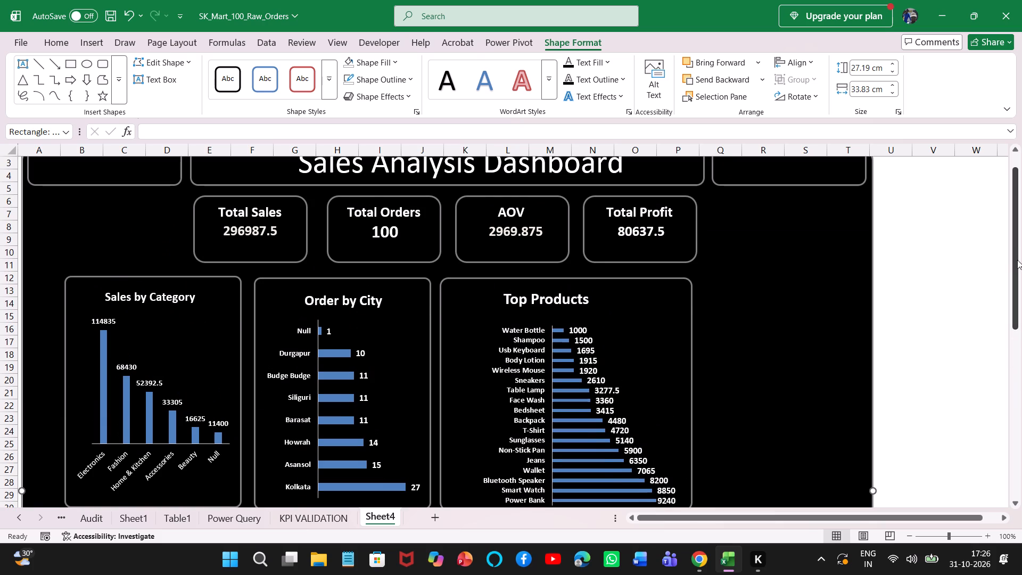
{"action": "left_click_drag", "start_coordinate": [1017, 260], "coordinate": [1003, 199]}
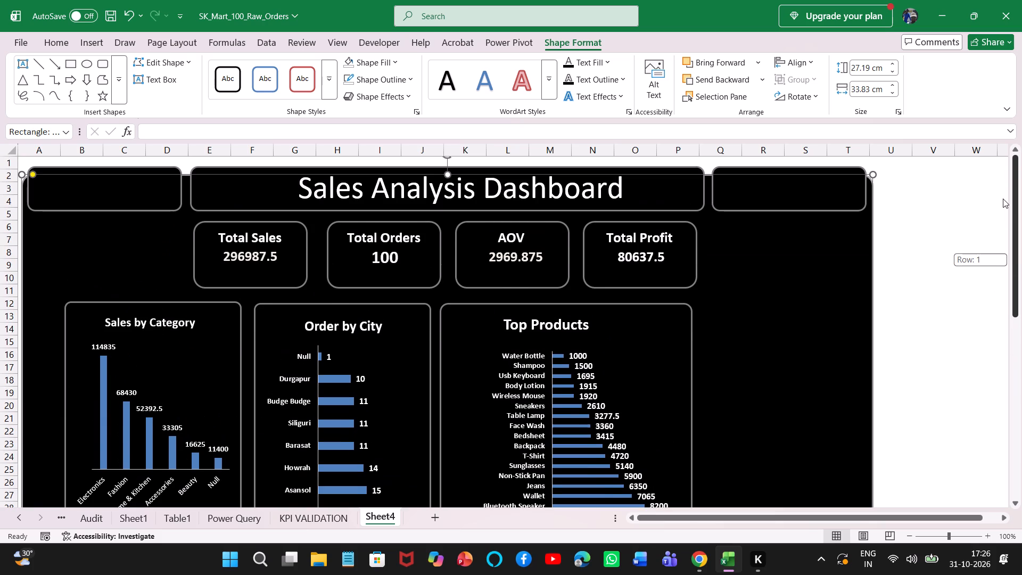
{"action": "left_click_drag", "start_coordinate": [1003, 199], "coordinate": [1002, 307]}
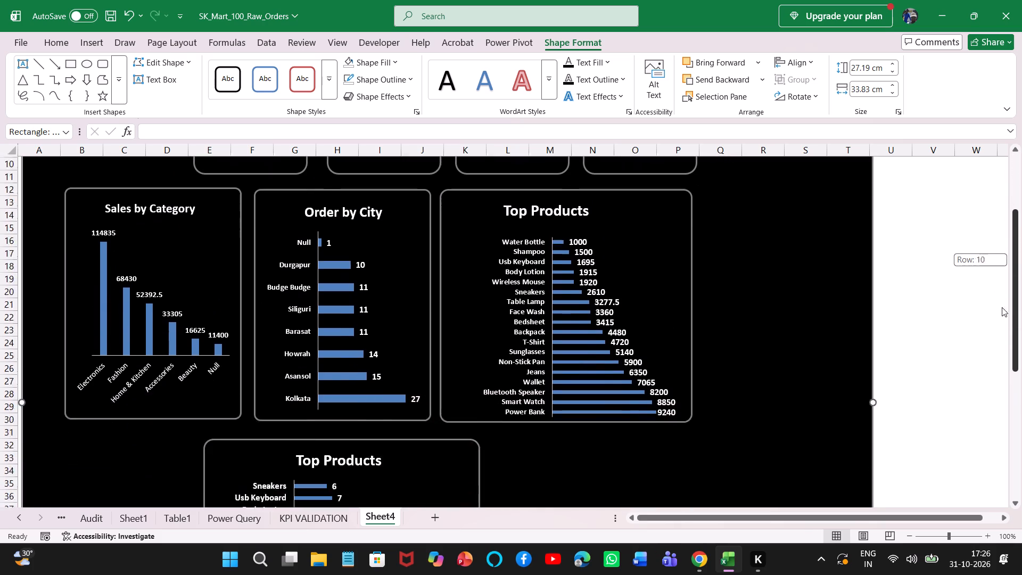
{"action": "left_click_drag", "start_coordinate": [1002, 307], "coordinate": [1001, 245]}
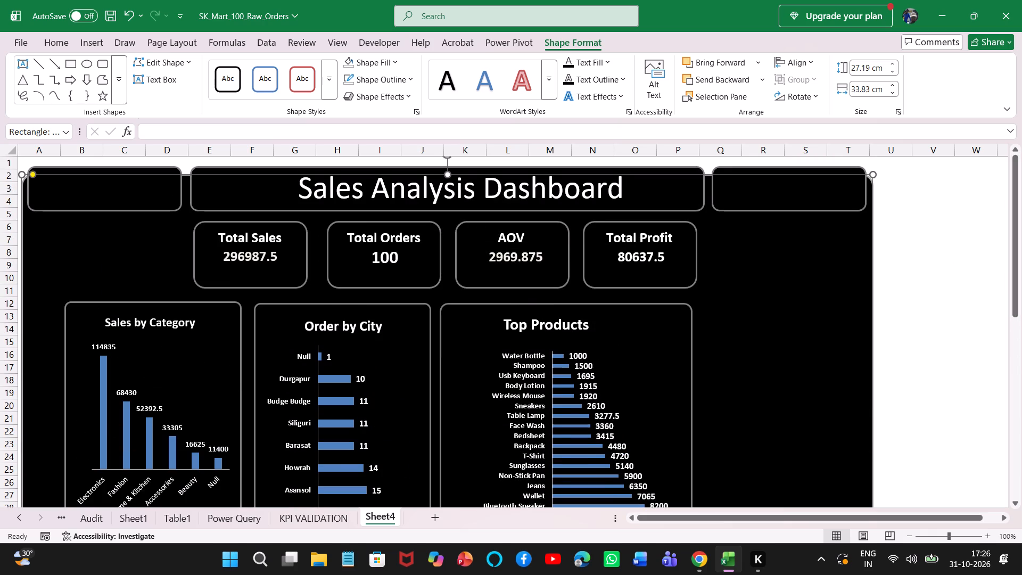
{"action": "left_click", "coordinate": [291, 270]}
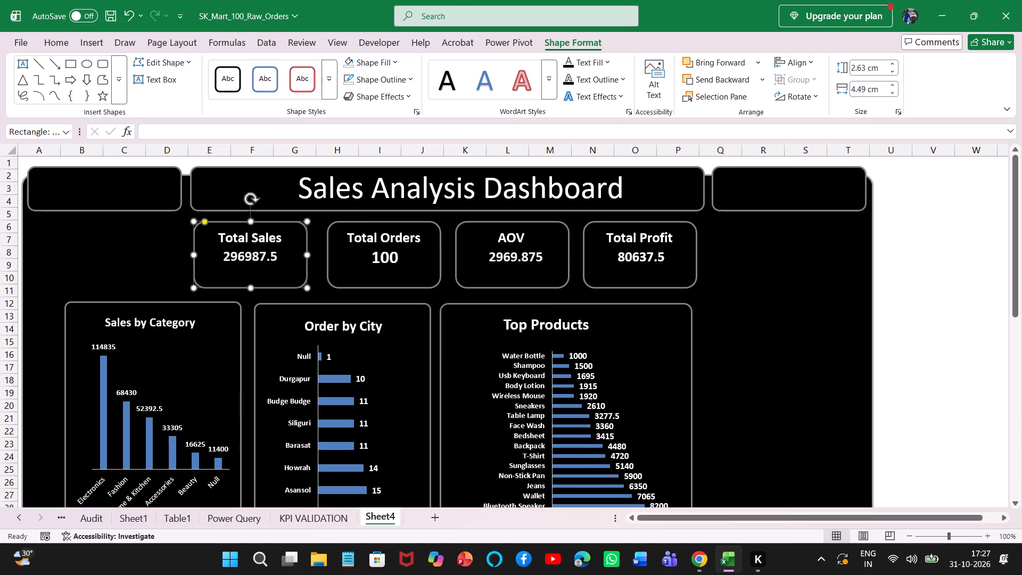
{"action": "left_click", "coordinate": [187, 425]}
{"action": "left_click", "coordinate": [140, 418]}
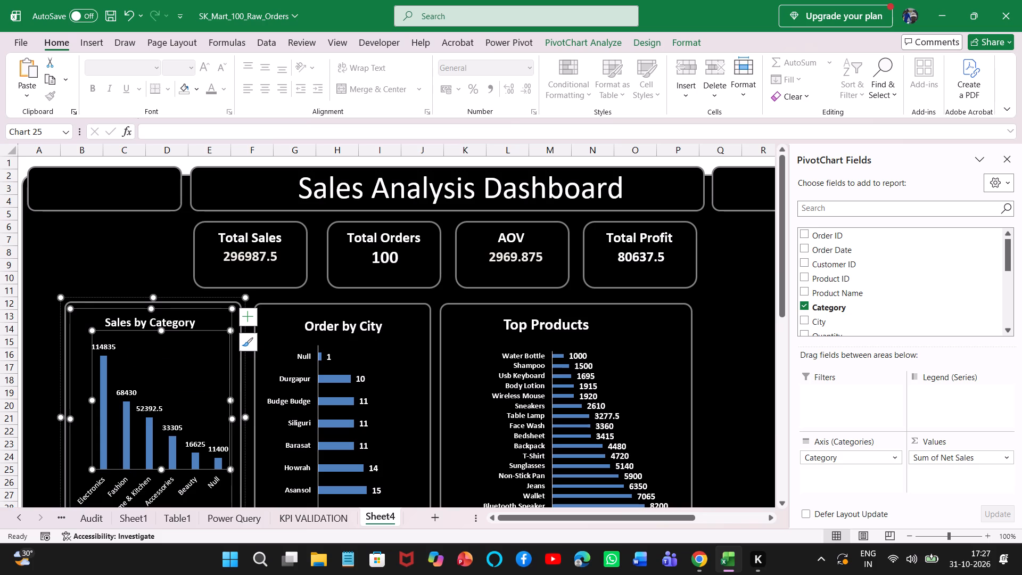
Extend the top edge of the black dashboard background up into row 1, behind the title banner.
{"action": "left_click", "coordinate": [737, 414]}
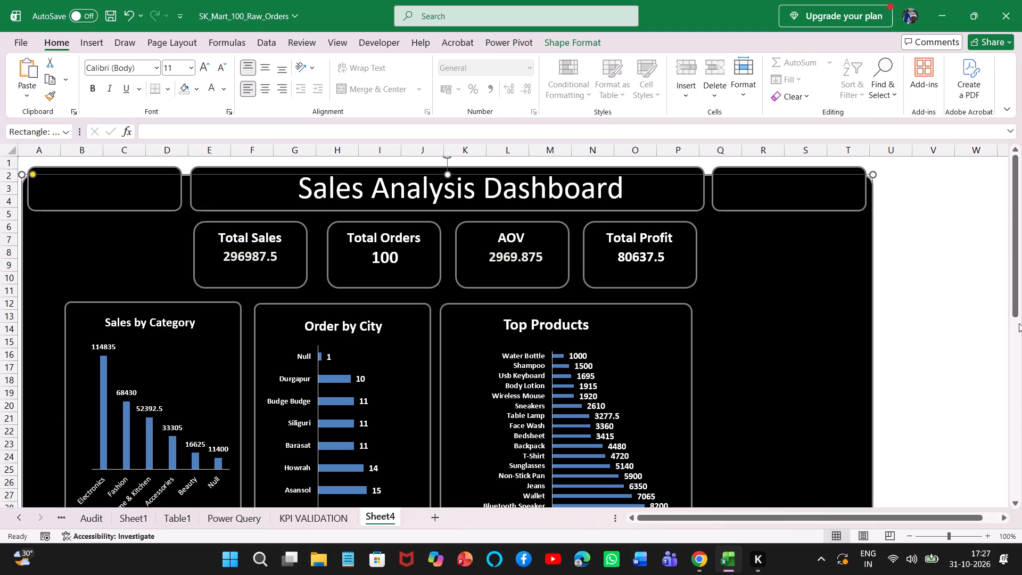
{"action": "left_click_drag", "start_coordinate": [1015, 309], "coordinate": [1020, 299]}
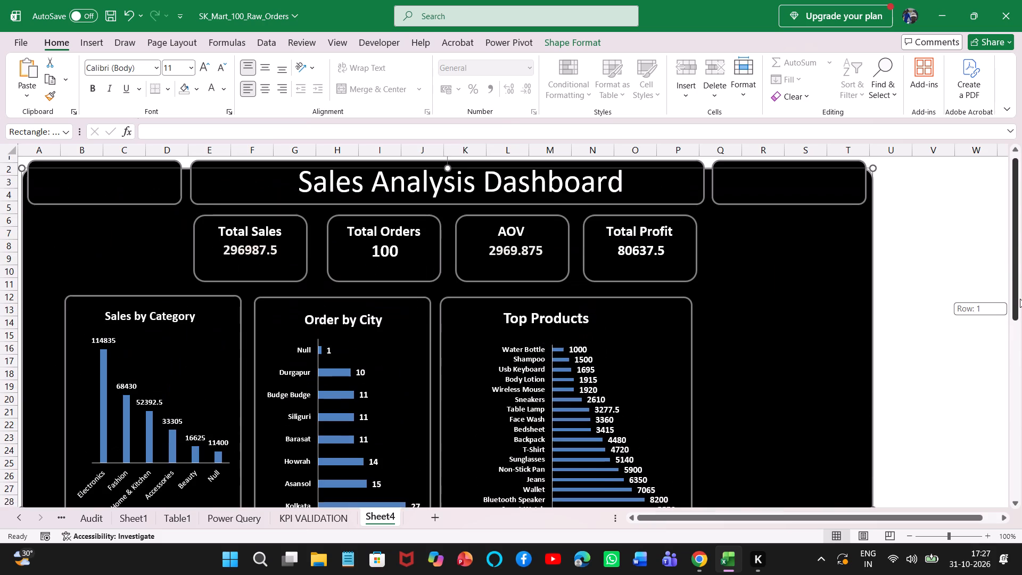
{"action": "left_click_drag", "start_coordinate": [1020, 299], "coordinate": [1020, 294]}
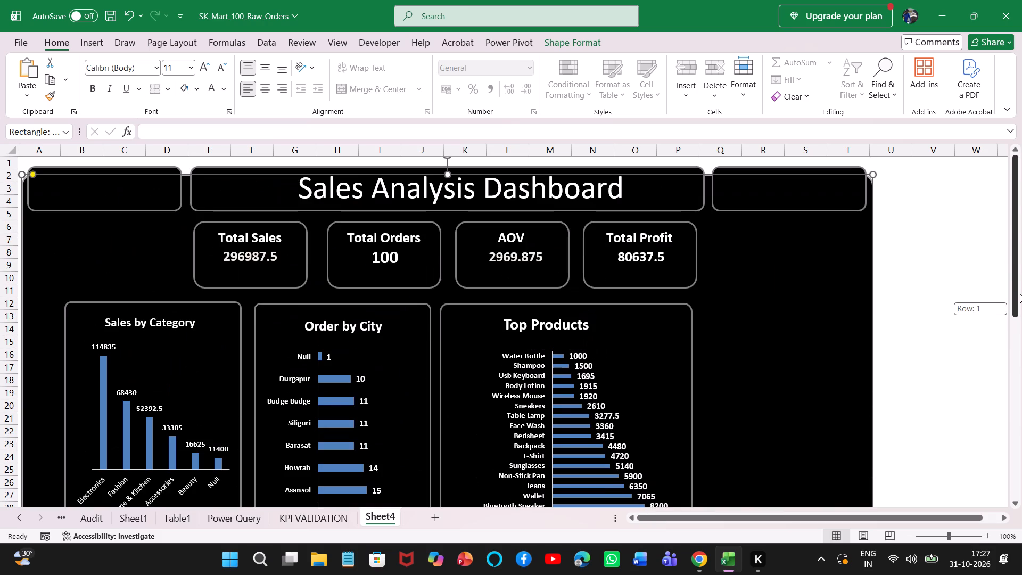
{"action": "left_click_drag", "start_coordinate": [1020, 294], "coordinate": [1019, 294]}
{"action": "left_click_drag", "start_coordinate": [1019, 294], "coordinate": [1021, 365]}
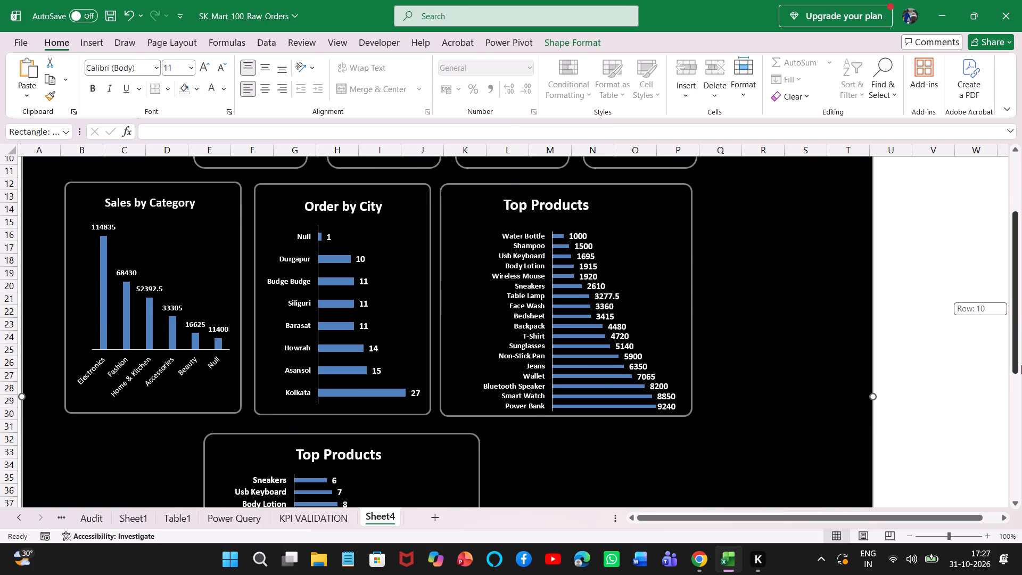
{"action": "left_click_drag", "start_coordinate": [1021, 365], "coordinate": [1018, 290]}
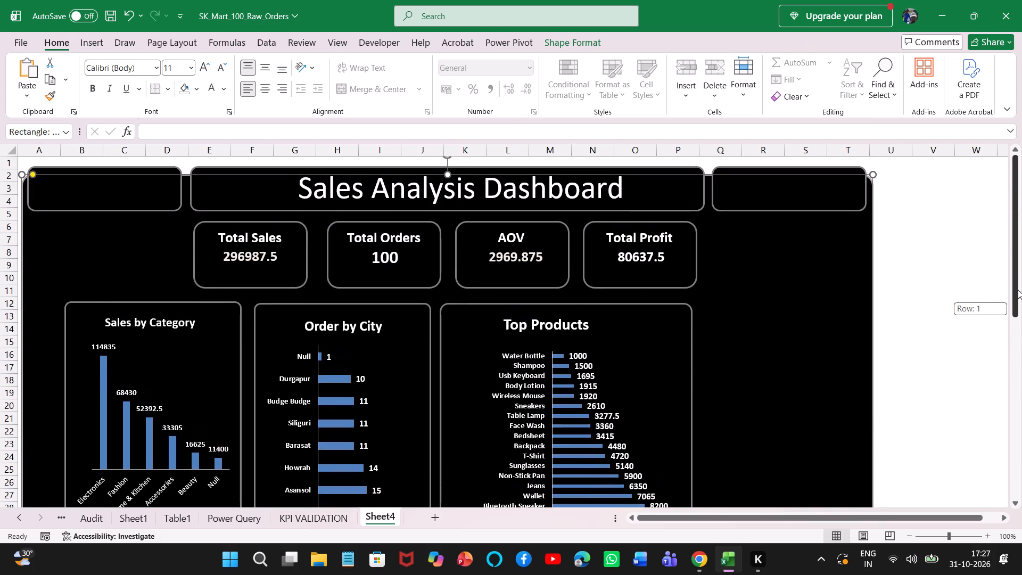
{"action": "left_click_drag", "start_coordinate": [1018, 290], "coordinate": [1016, 281]}
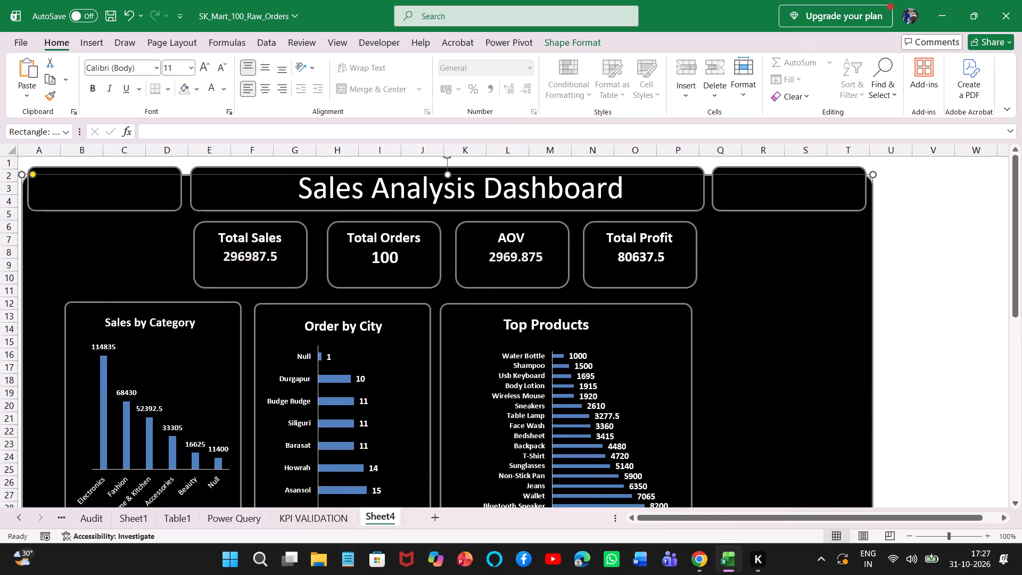
{"action": "left_click_drag", "start_coordinate": [448, 174], "coordinate": [448, 161]}
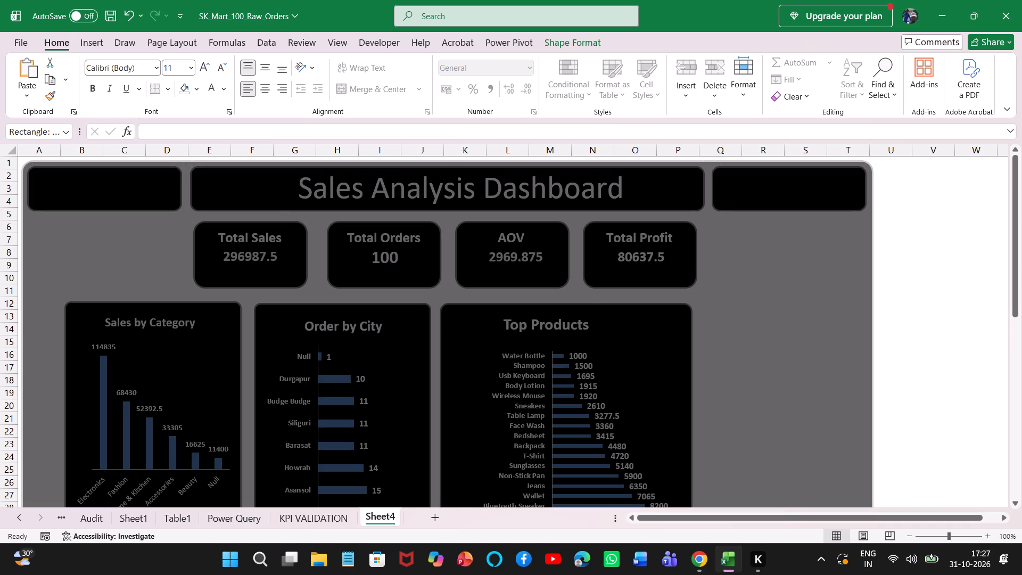
{"action": "left_click_drag", "start_coordinate": [448, 161], "coordinate": [448, 161]}
{"action": "left_click", "coordinate": [751, 332]}
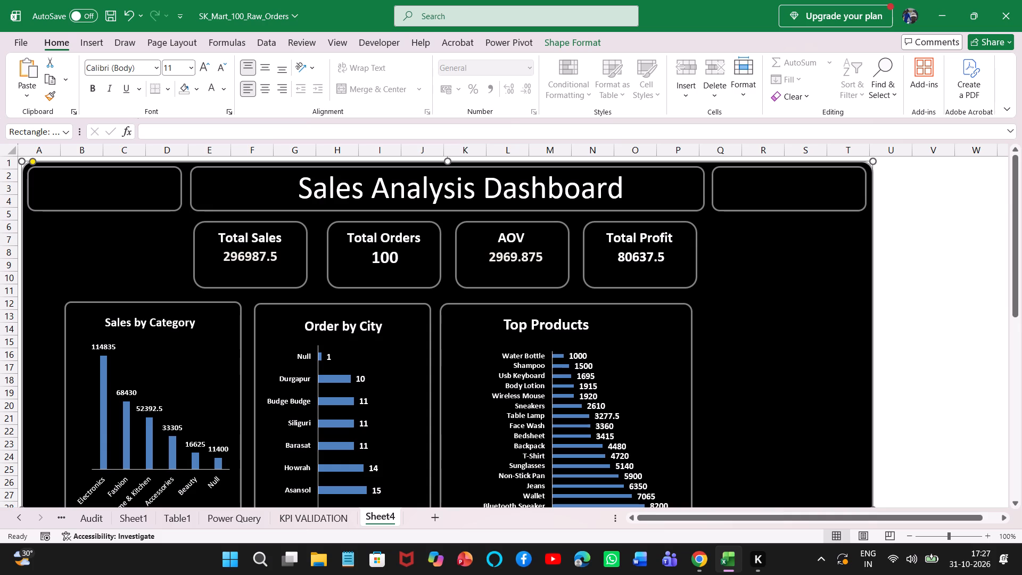
Move the grouped Sales by Category chart to the dashboard's edge in column A, at about row 12.
{"action": "left_click", "coordinate": [168, 375]}
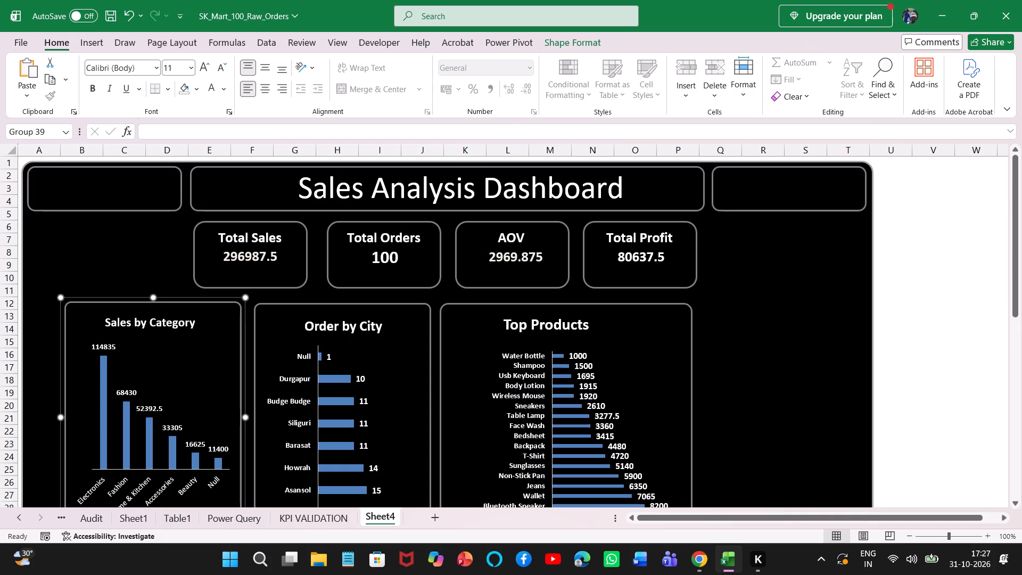
{"action": "left_click_drag", "start_coordinate": [86, 296], "coordinate": [51, 295]}
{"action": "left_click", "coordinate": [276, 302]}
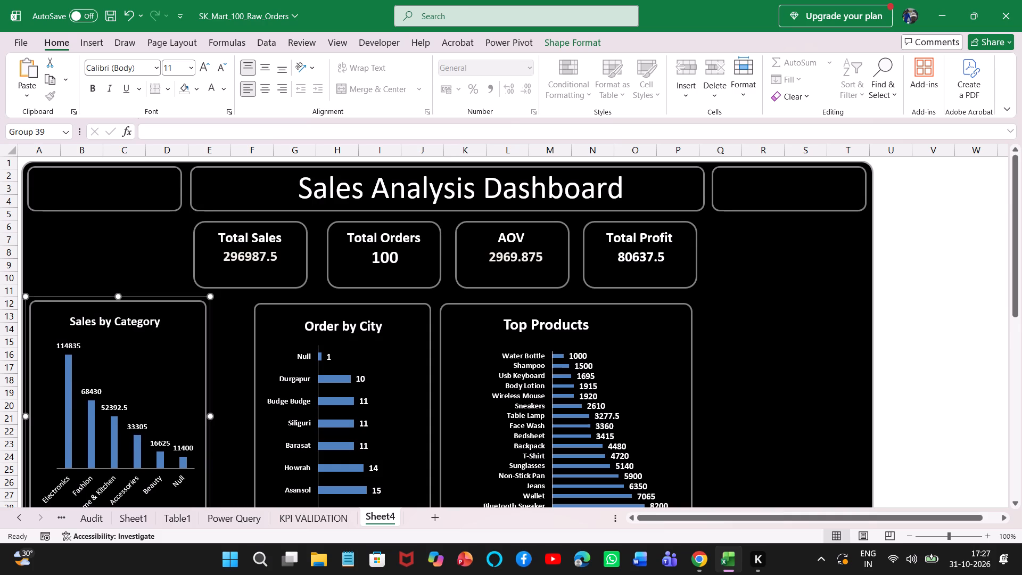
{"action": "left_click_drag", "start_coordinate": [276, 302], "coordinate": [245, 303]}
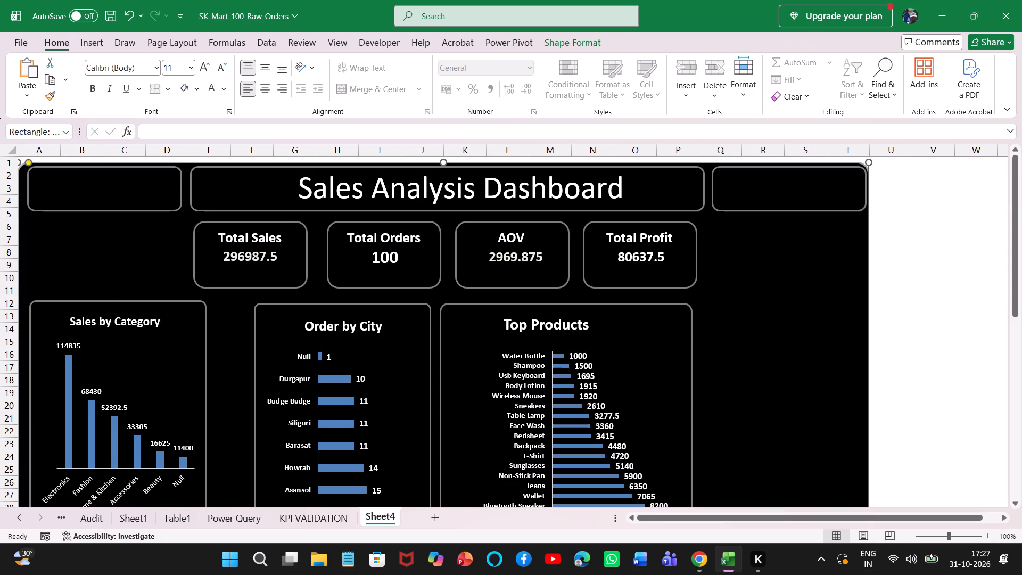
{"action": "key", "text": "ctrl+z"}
Move the grouped Order by City chart close beside Sales by Category, starting in column E at about row 12.
{"action": "left_click", "coordinate": [296, 323]}
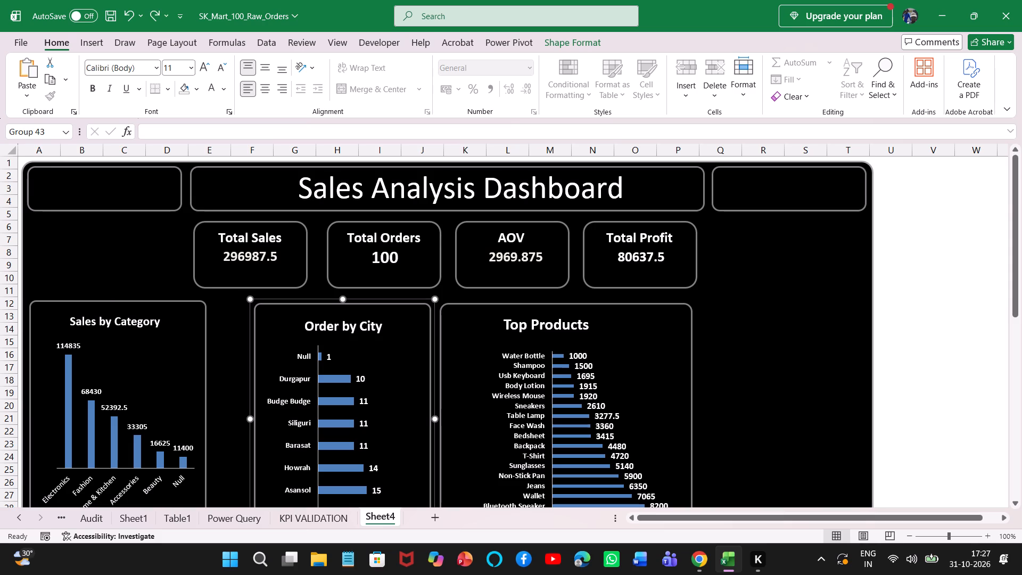
{"action": "left_click_drag", "start_coordinate": [283, 298], "coordinate": [241, 295]}
Move the grouped upper Top Products chart close beside Order by City, starting around column J at about row 12.
{"action": "left_click", "coordinate": [493, 326]}
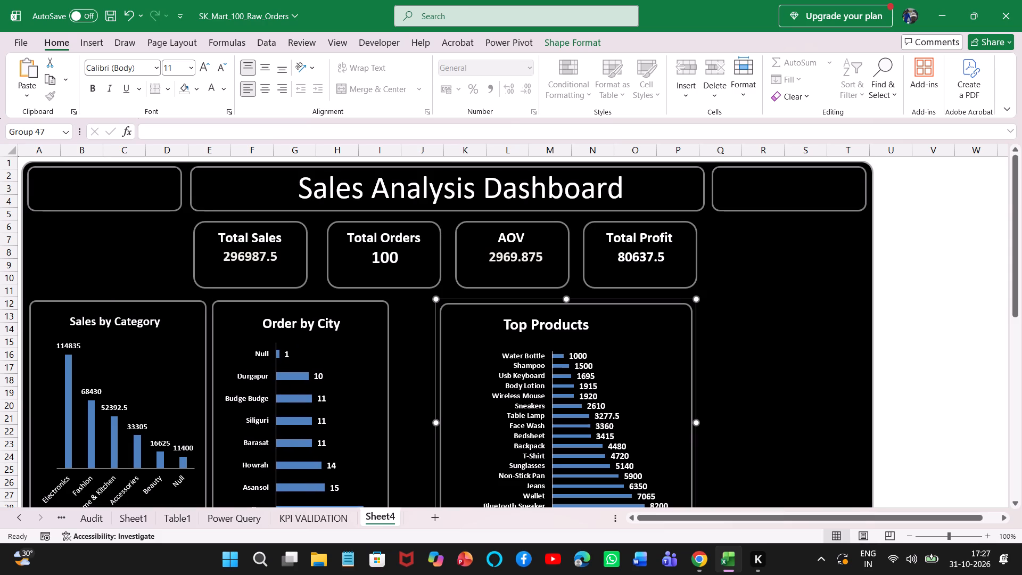
{"action": "left_click_drag", "start_coordinate": [475, 297], "coordinate": [434, 297]}
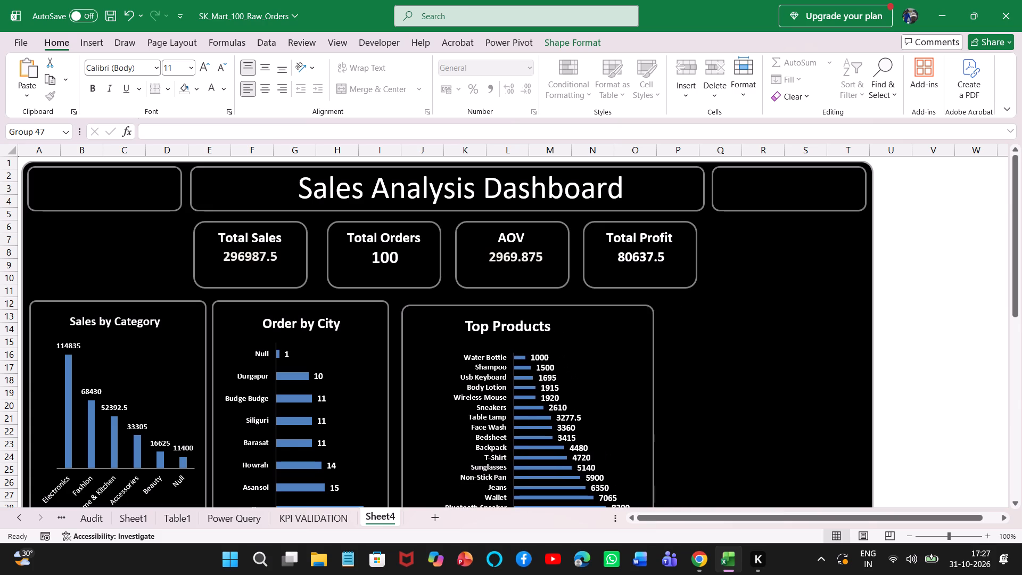
{"action": "left_click_drag", "start_coordinate": [434, 297], "coordinate": [432, 293]}
{"action": "left_click", "coordinate": [789, 321]}
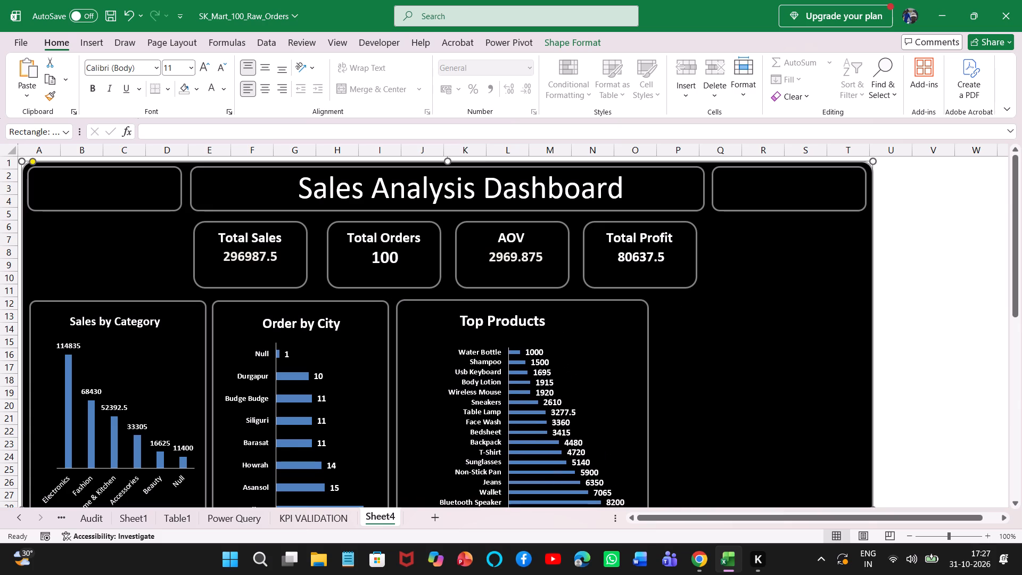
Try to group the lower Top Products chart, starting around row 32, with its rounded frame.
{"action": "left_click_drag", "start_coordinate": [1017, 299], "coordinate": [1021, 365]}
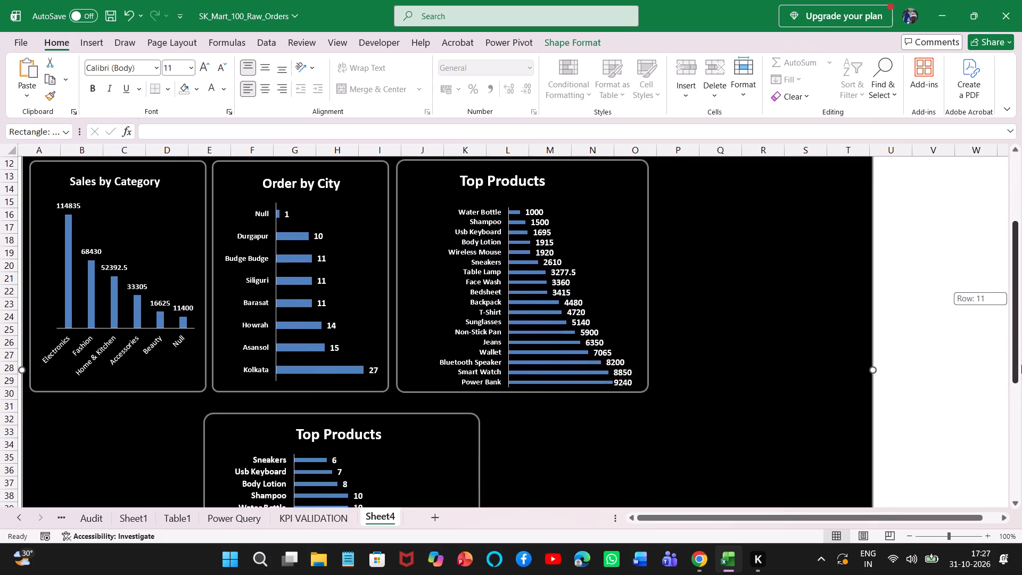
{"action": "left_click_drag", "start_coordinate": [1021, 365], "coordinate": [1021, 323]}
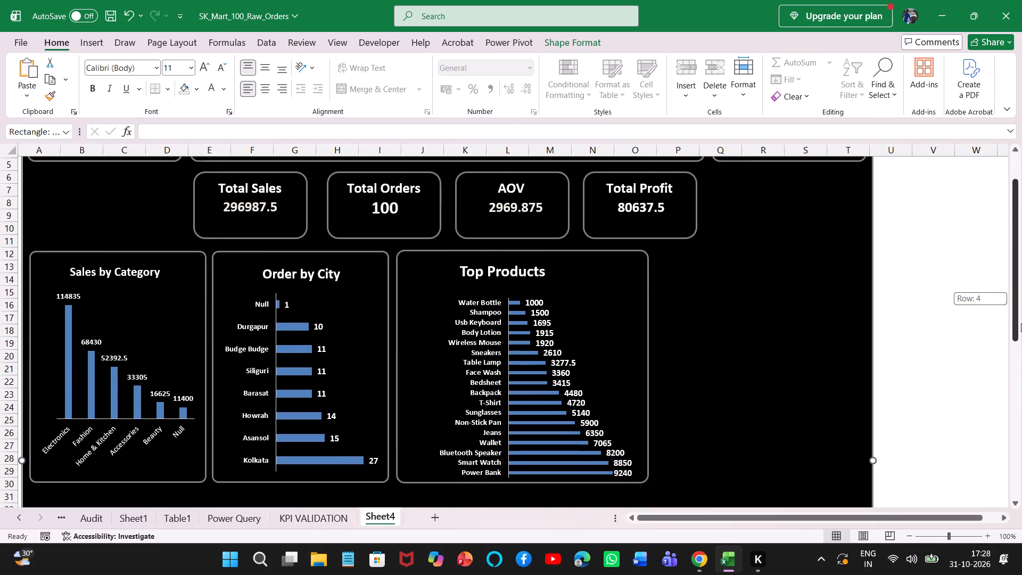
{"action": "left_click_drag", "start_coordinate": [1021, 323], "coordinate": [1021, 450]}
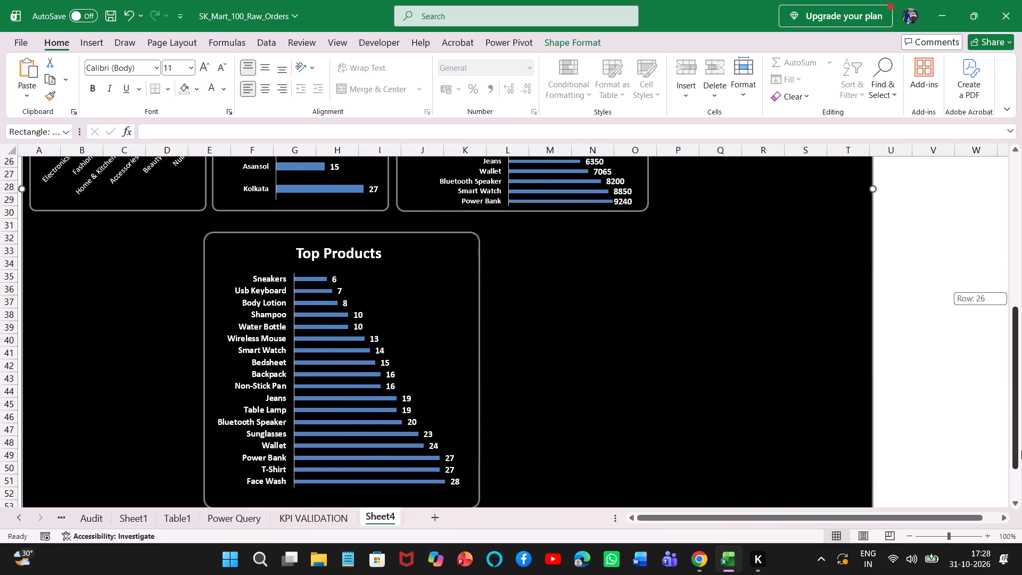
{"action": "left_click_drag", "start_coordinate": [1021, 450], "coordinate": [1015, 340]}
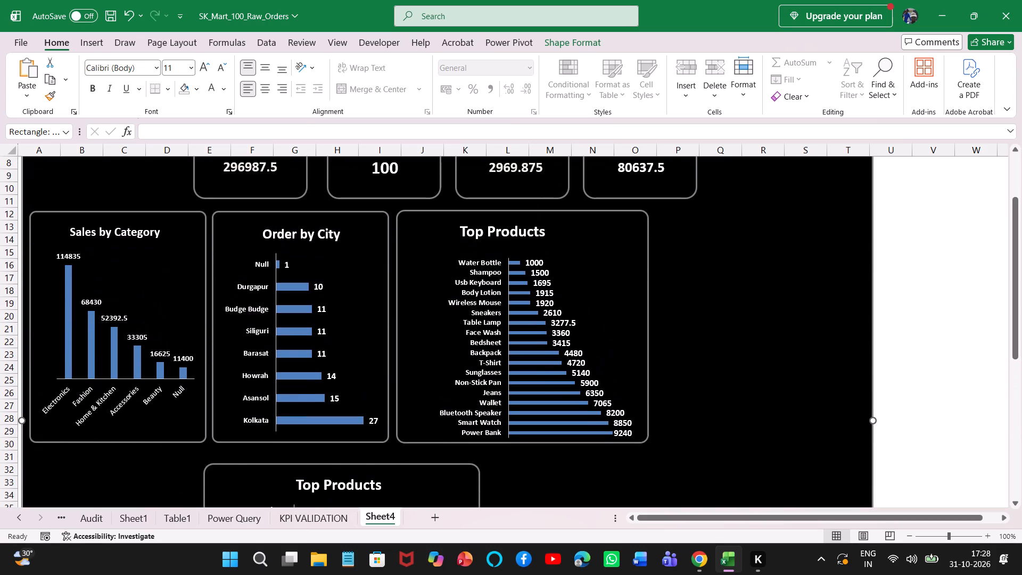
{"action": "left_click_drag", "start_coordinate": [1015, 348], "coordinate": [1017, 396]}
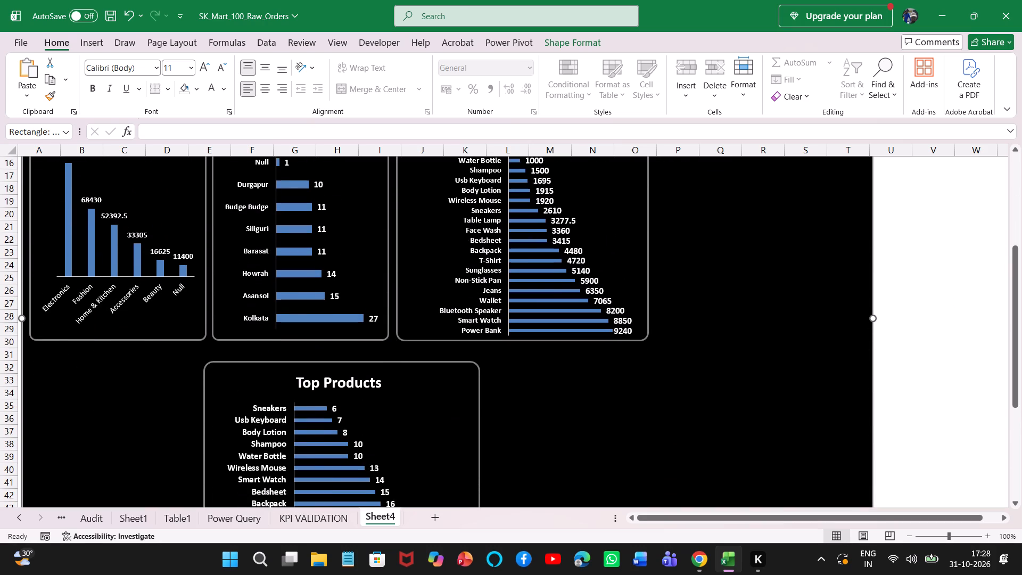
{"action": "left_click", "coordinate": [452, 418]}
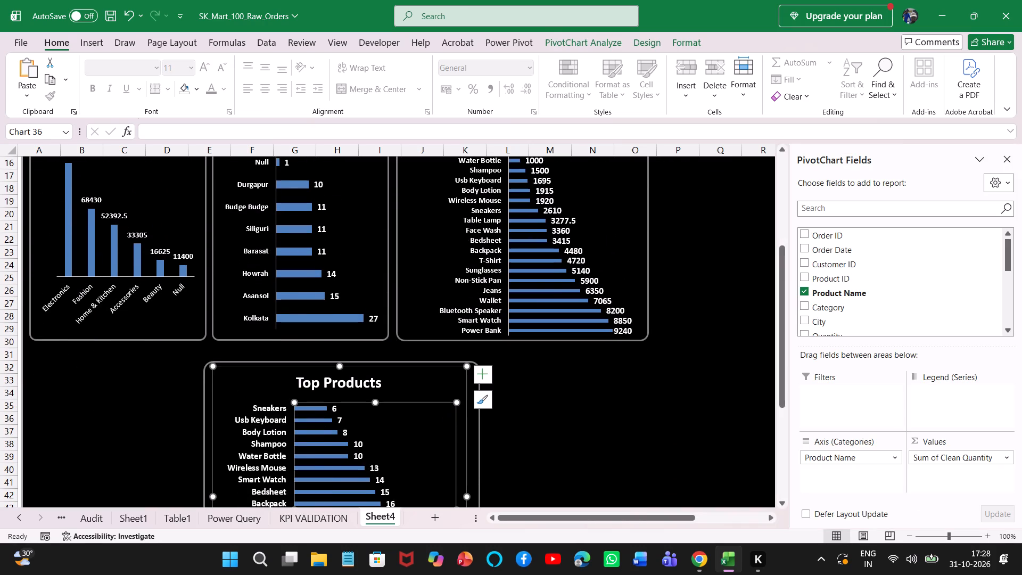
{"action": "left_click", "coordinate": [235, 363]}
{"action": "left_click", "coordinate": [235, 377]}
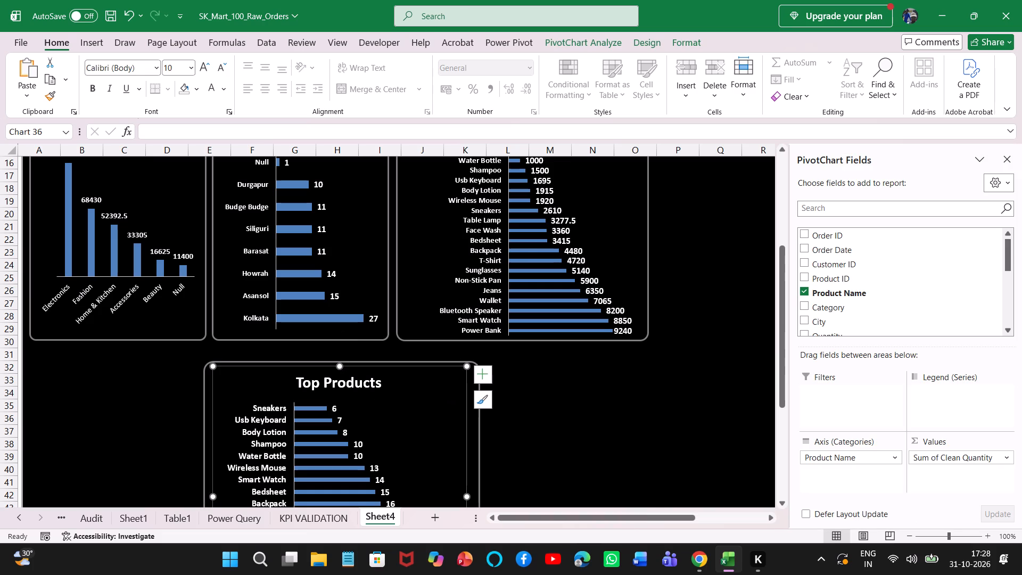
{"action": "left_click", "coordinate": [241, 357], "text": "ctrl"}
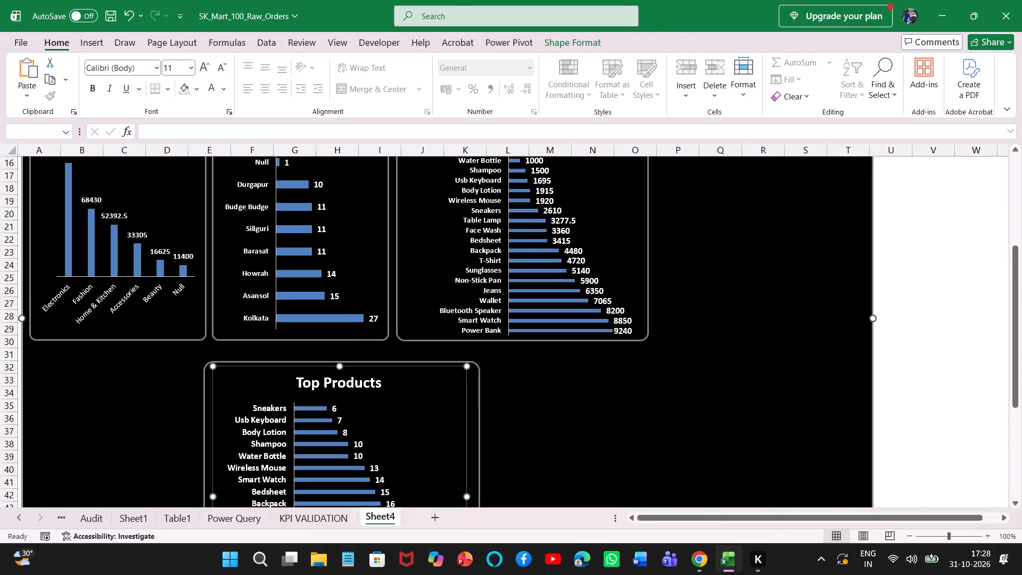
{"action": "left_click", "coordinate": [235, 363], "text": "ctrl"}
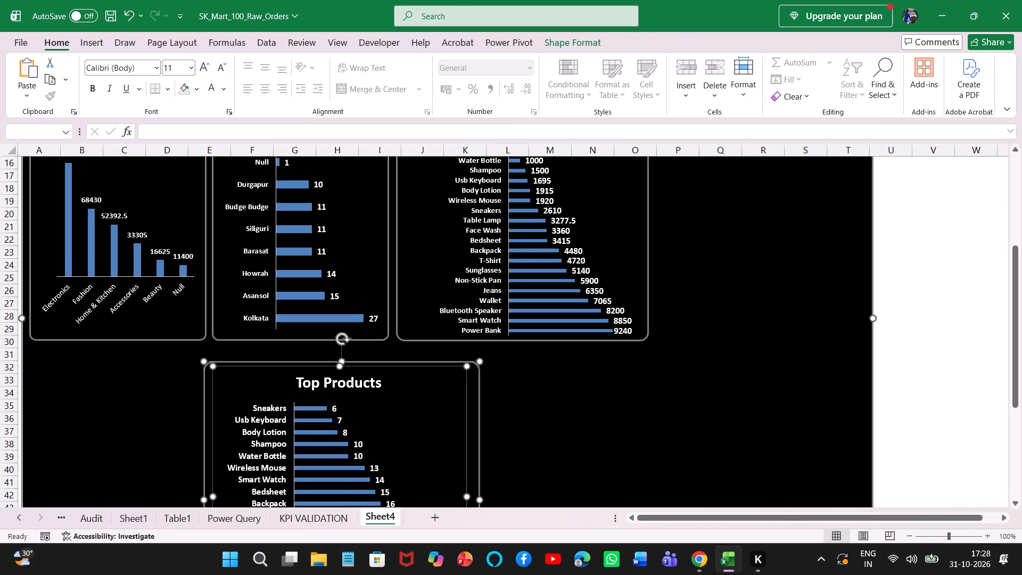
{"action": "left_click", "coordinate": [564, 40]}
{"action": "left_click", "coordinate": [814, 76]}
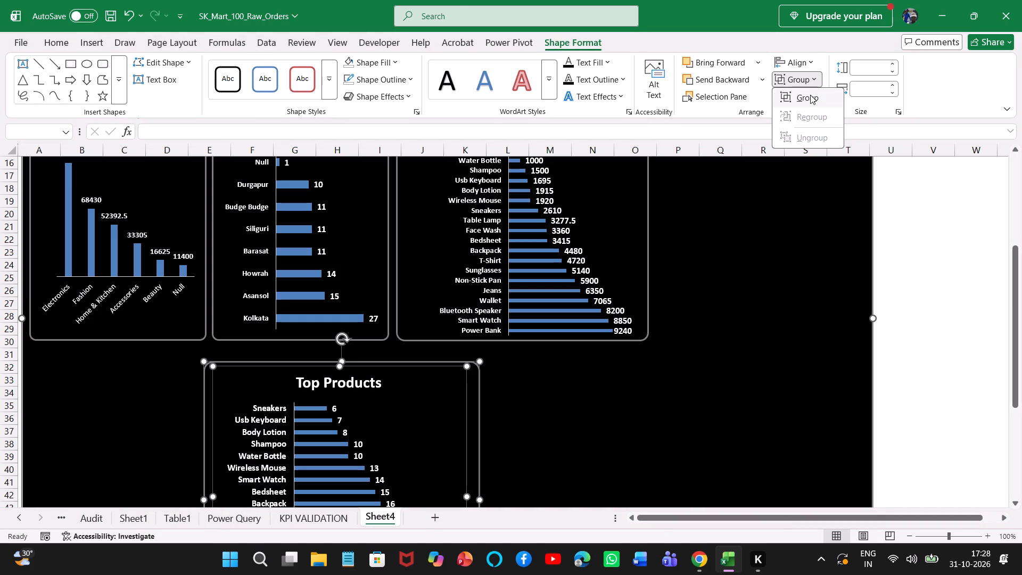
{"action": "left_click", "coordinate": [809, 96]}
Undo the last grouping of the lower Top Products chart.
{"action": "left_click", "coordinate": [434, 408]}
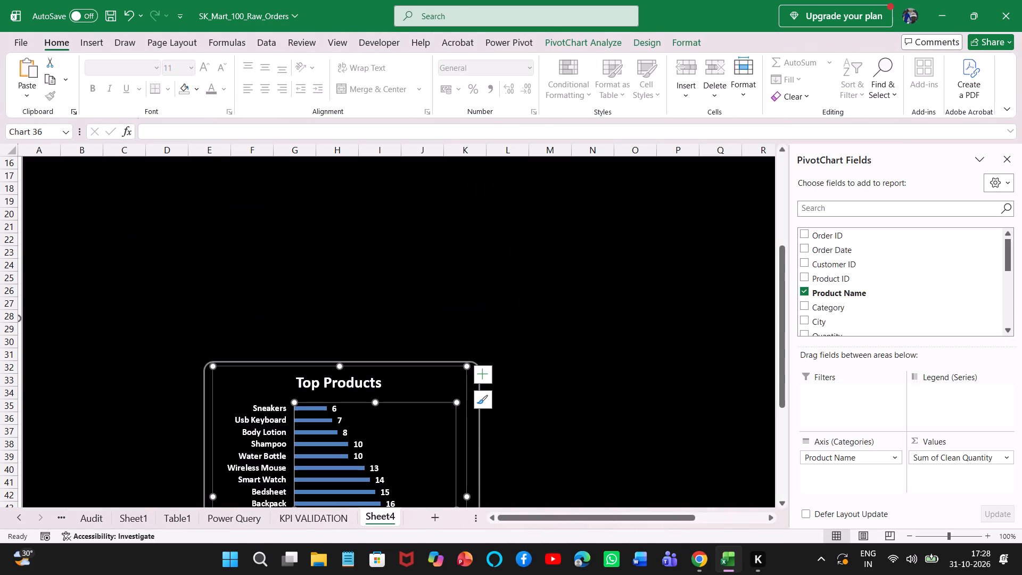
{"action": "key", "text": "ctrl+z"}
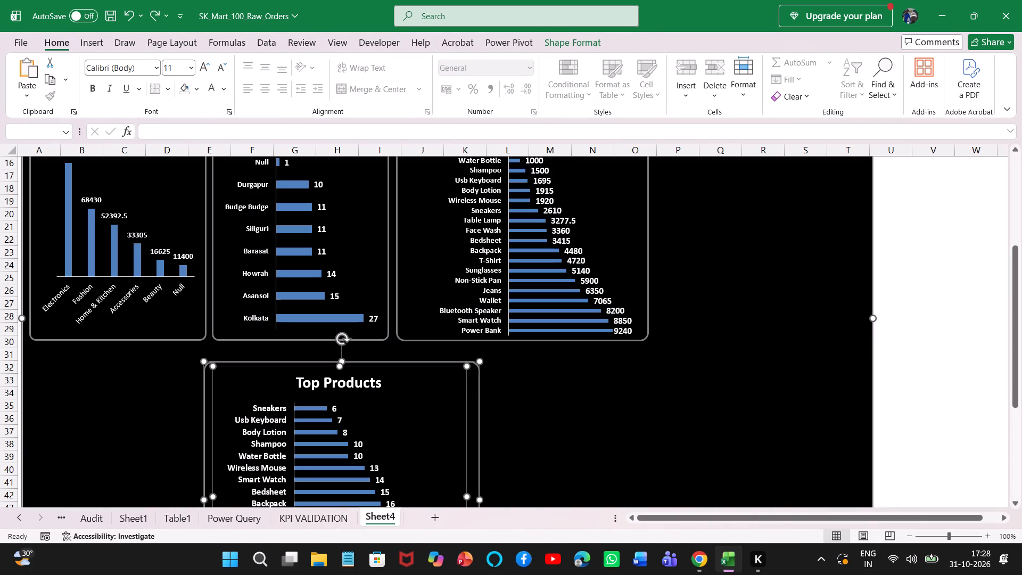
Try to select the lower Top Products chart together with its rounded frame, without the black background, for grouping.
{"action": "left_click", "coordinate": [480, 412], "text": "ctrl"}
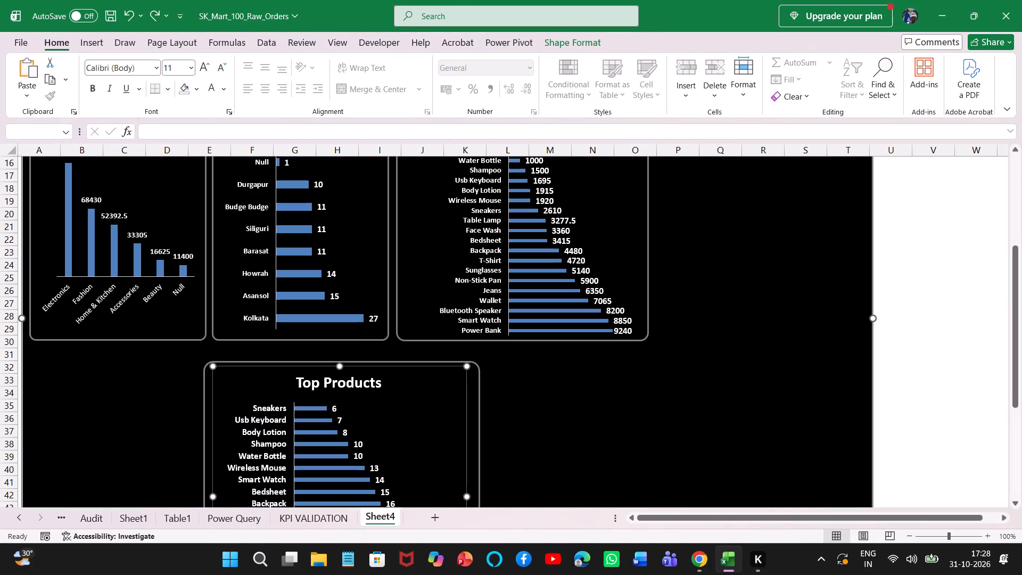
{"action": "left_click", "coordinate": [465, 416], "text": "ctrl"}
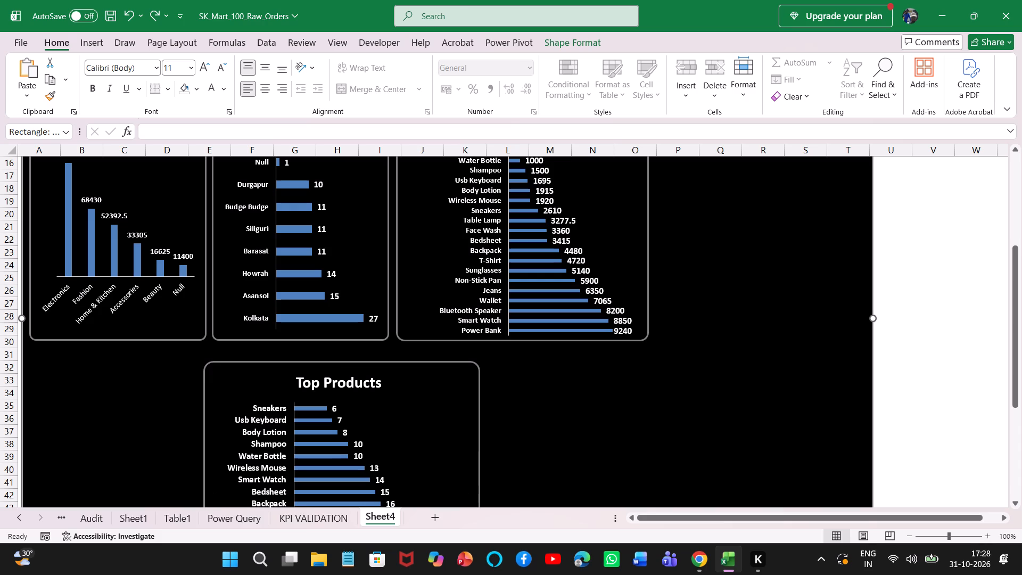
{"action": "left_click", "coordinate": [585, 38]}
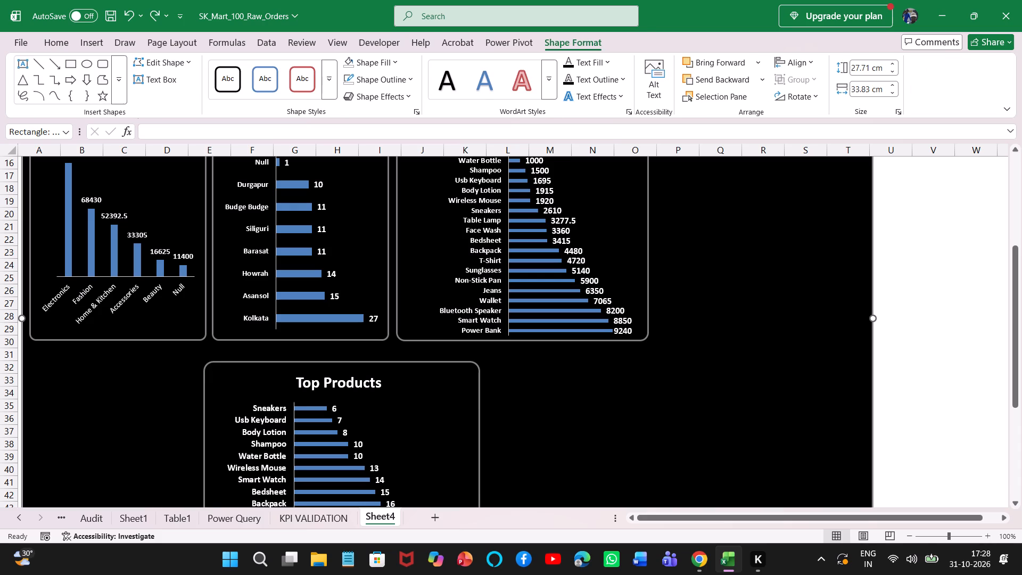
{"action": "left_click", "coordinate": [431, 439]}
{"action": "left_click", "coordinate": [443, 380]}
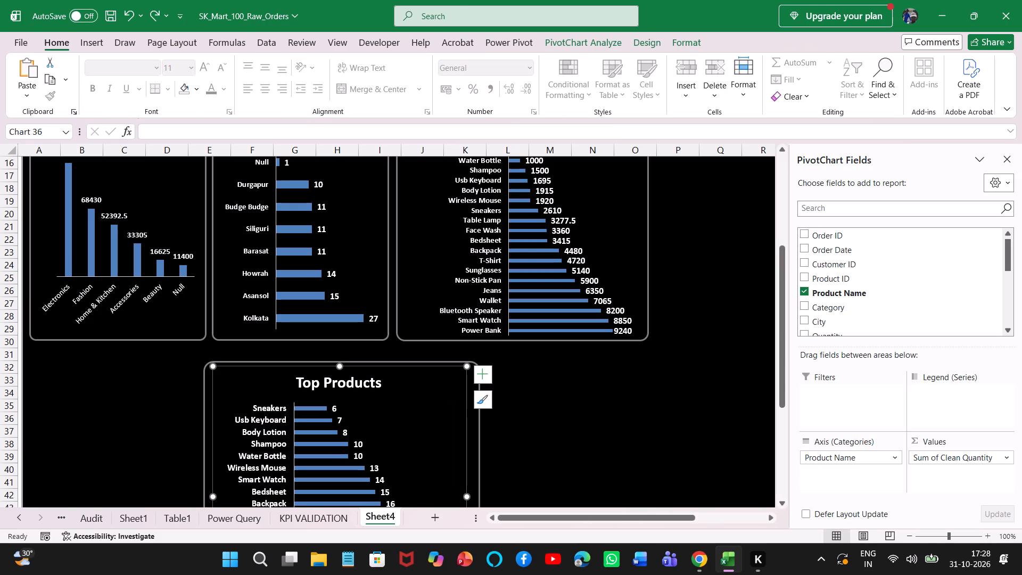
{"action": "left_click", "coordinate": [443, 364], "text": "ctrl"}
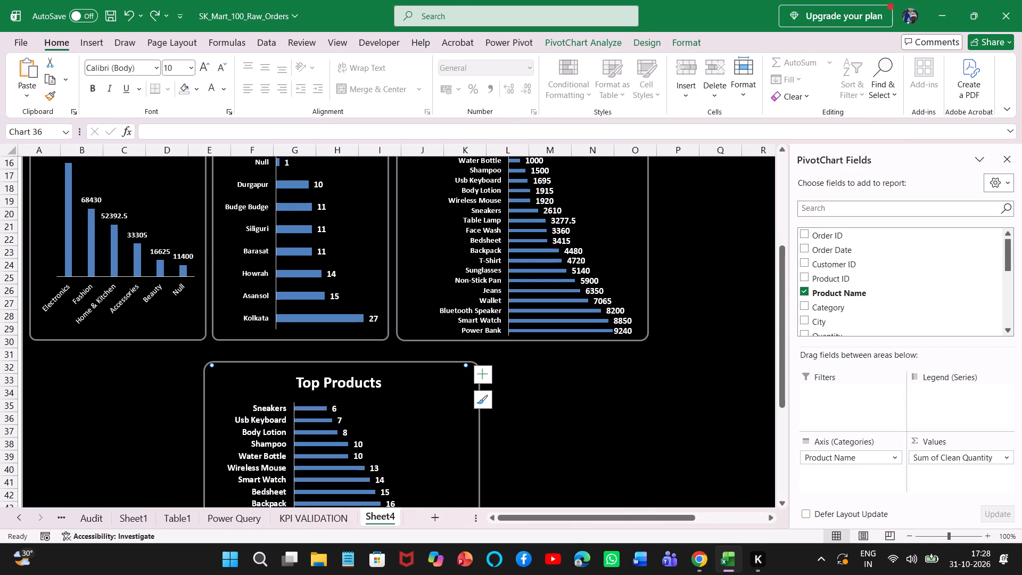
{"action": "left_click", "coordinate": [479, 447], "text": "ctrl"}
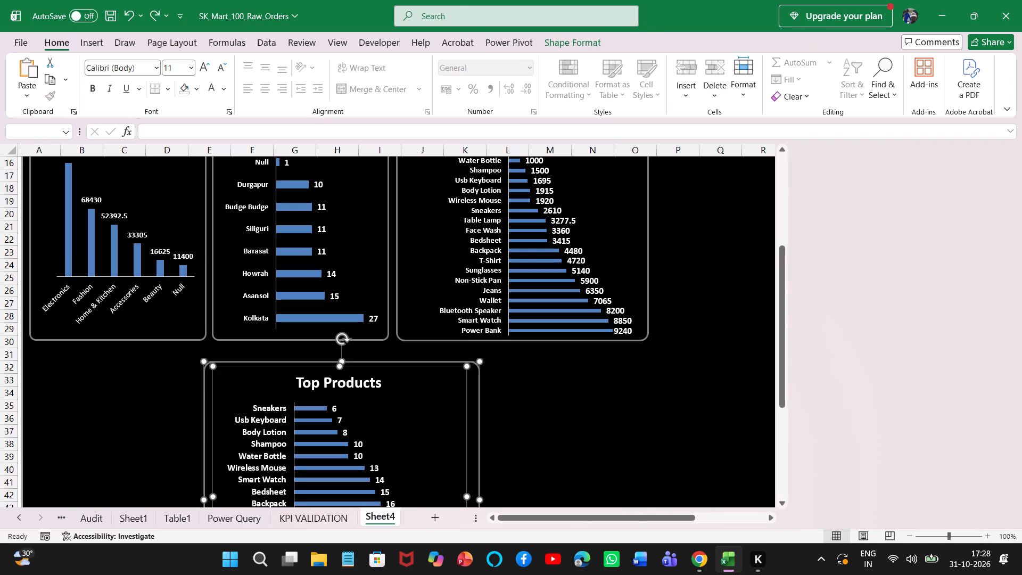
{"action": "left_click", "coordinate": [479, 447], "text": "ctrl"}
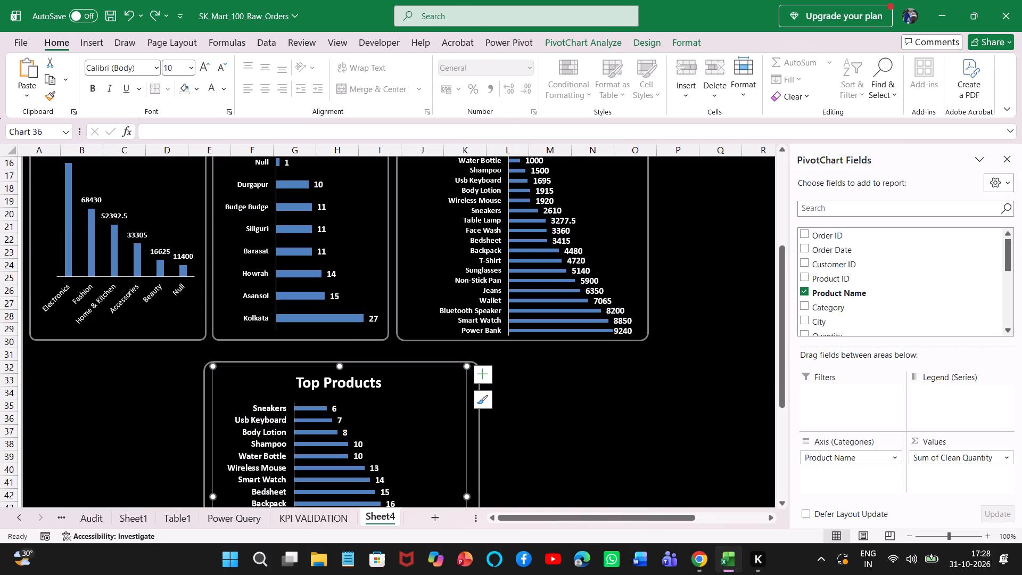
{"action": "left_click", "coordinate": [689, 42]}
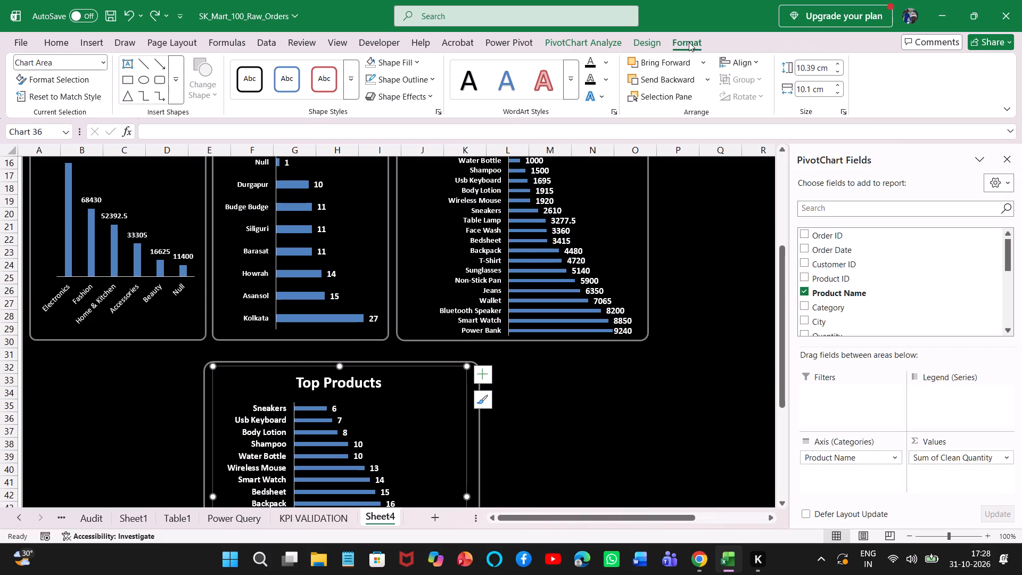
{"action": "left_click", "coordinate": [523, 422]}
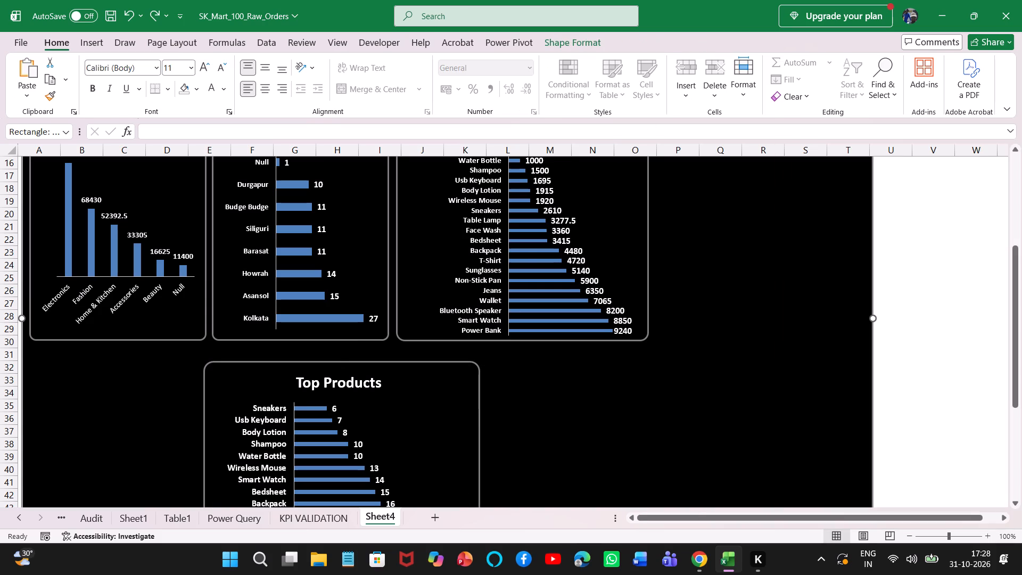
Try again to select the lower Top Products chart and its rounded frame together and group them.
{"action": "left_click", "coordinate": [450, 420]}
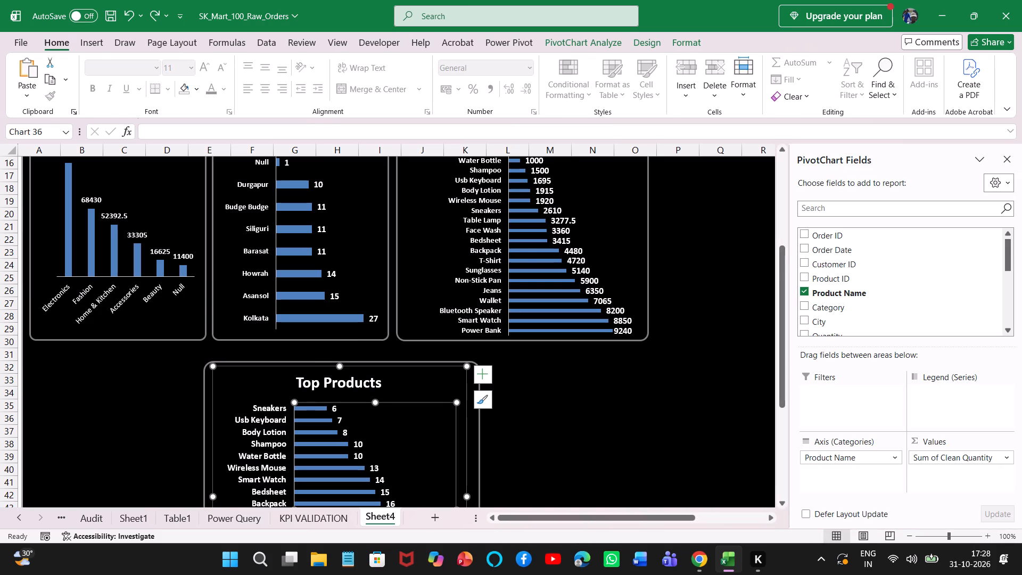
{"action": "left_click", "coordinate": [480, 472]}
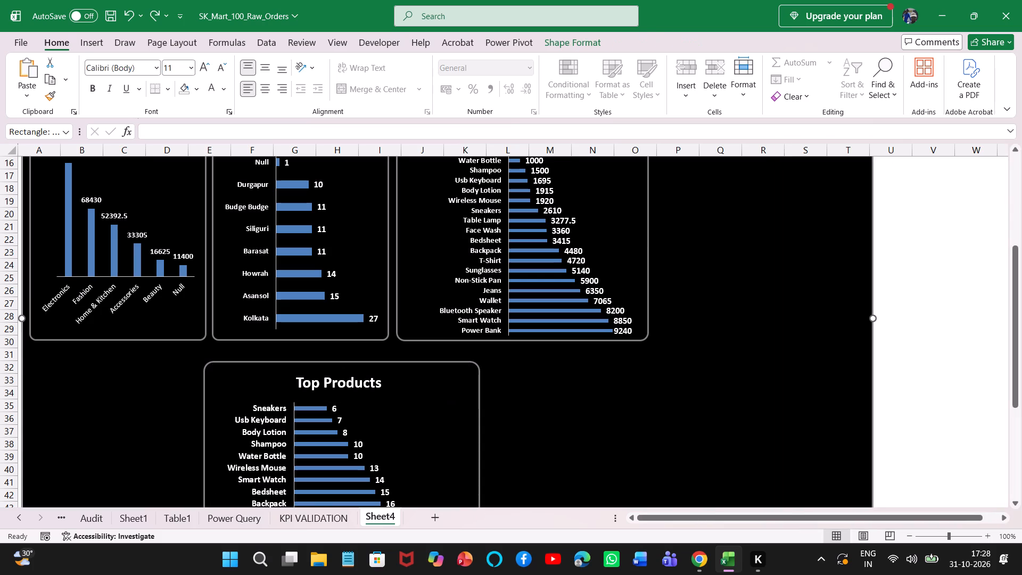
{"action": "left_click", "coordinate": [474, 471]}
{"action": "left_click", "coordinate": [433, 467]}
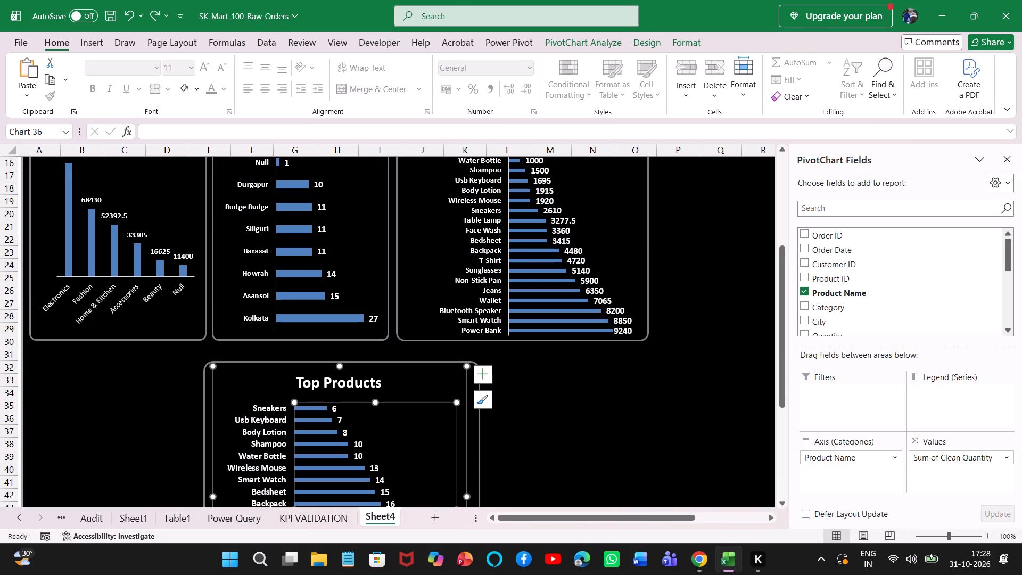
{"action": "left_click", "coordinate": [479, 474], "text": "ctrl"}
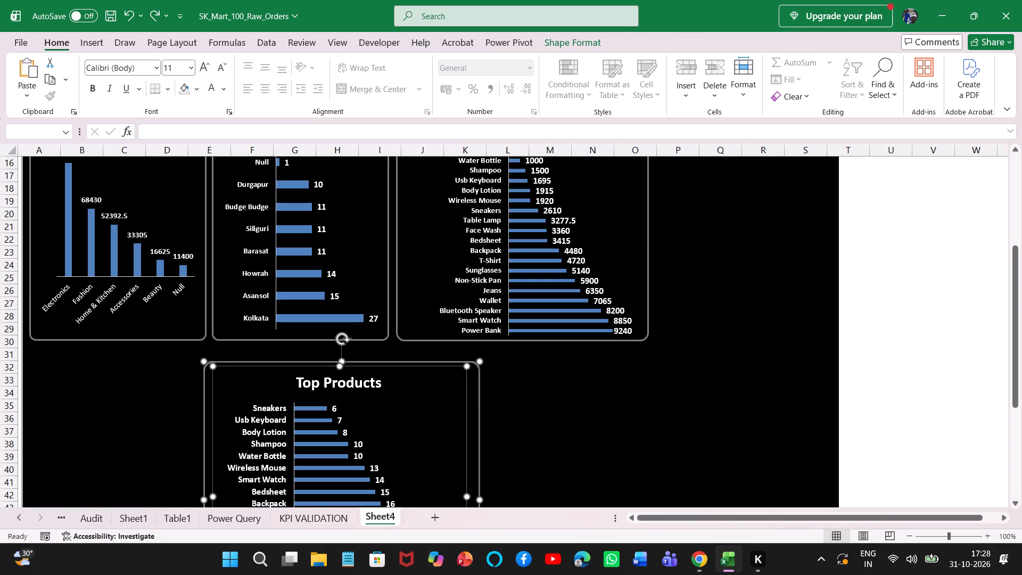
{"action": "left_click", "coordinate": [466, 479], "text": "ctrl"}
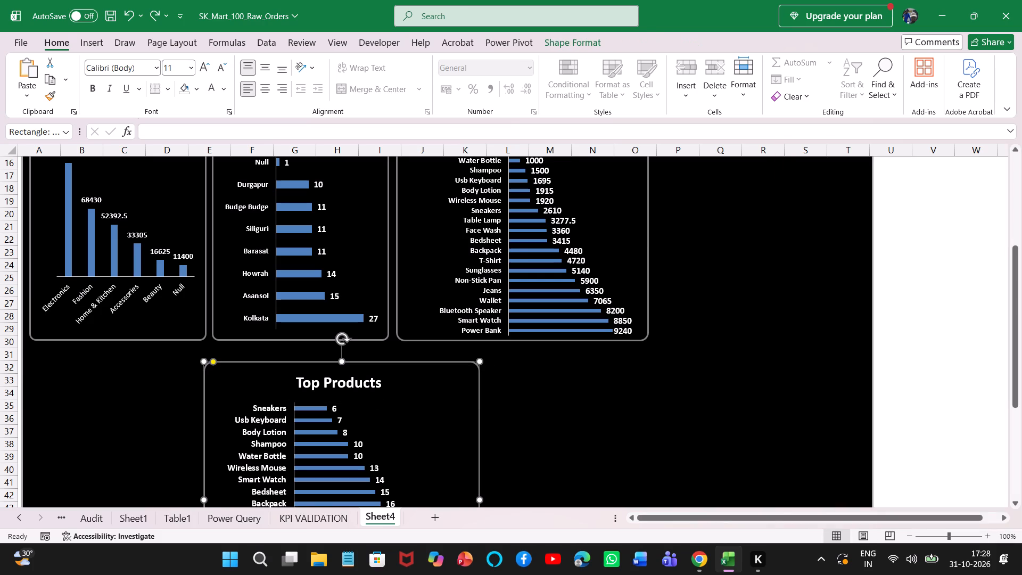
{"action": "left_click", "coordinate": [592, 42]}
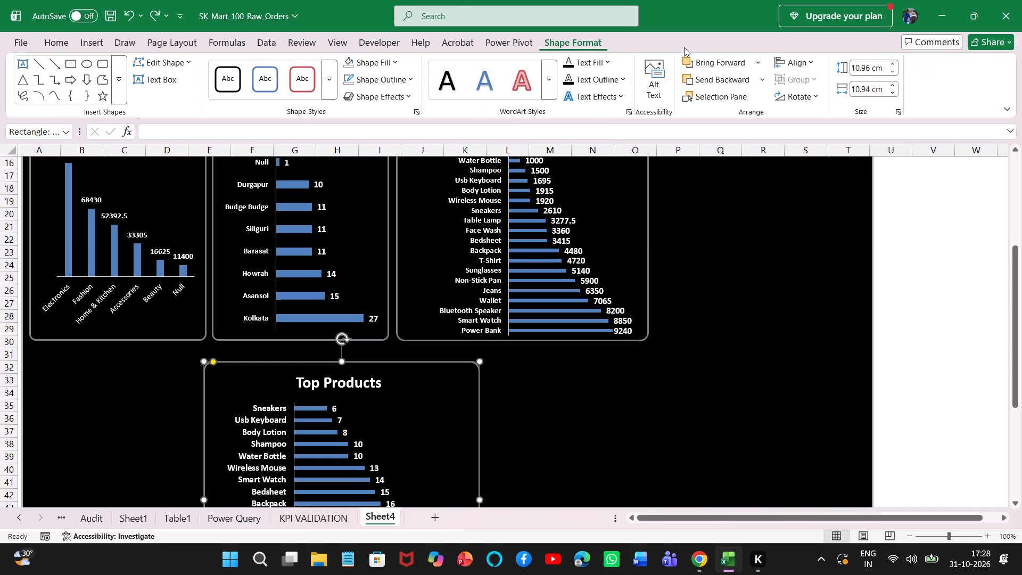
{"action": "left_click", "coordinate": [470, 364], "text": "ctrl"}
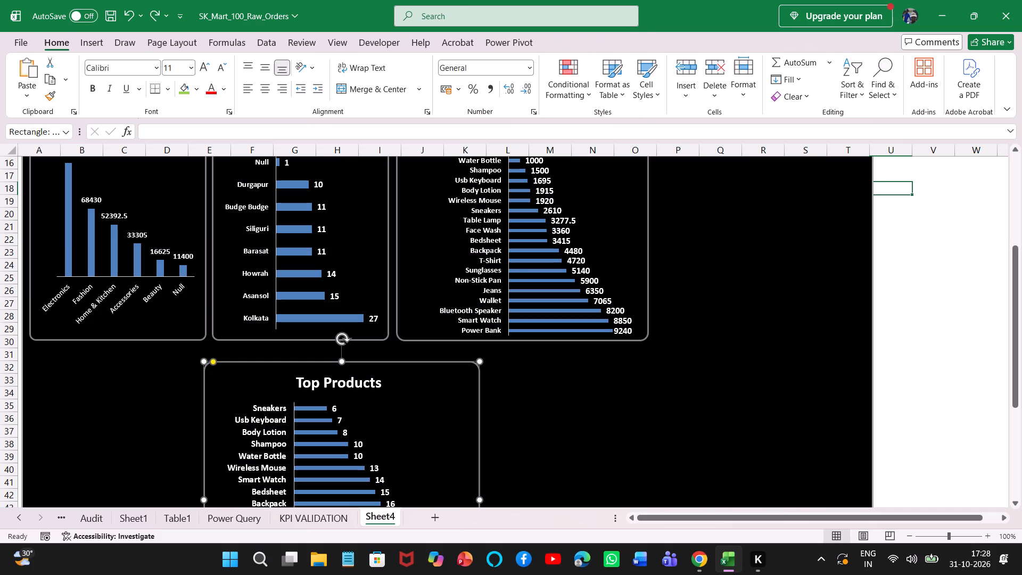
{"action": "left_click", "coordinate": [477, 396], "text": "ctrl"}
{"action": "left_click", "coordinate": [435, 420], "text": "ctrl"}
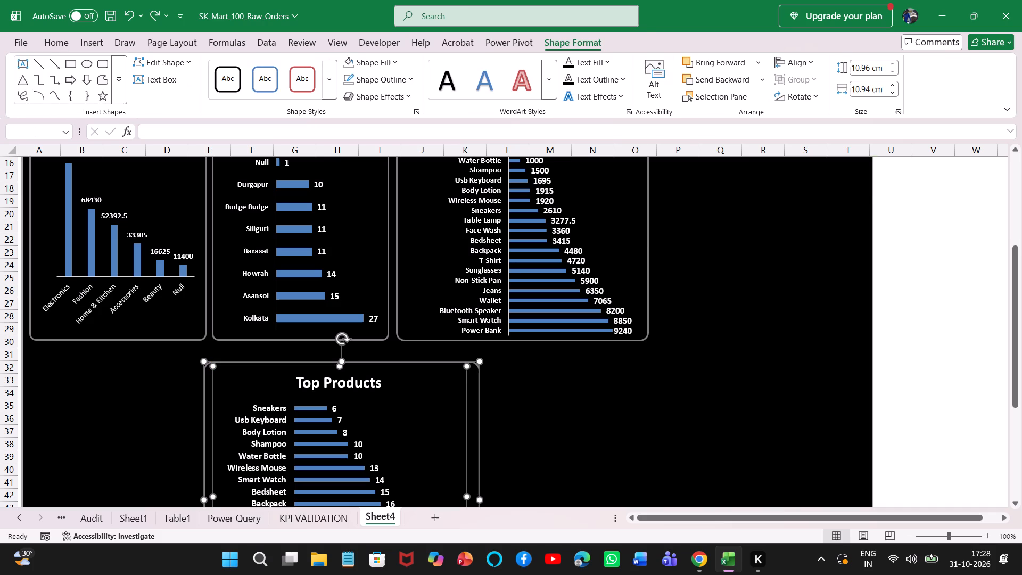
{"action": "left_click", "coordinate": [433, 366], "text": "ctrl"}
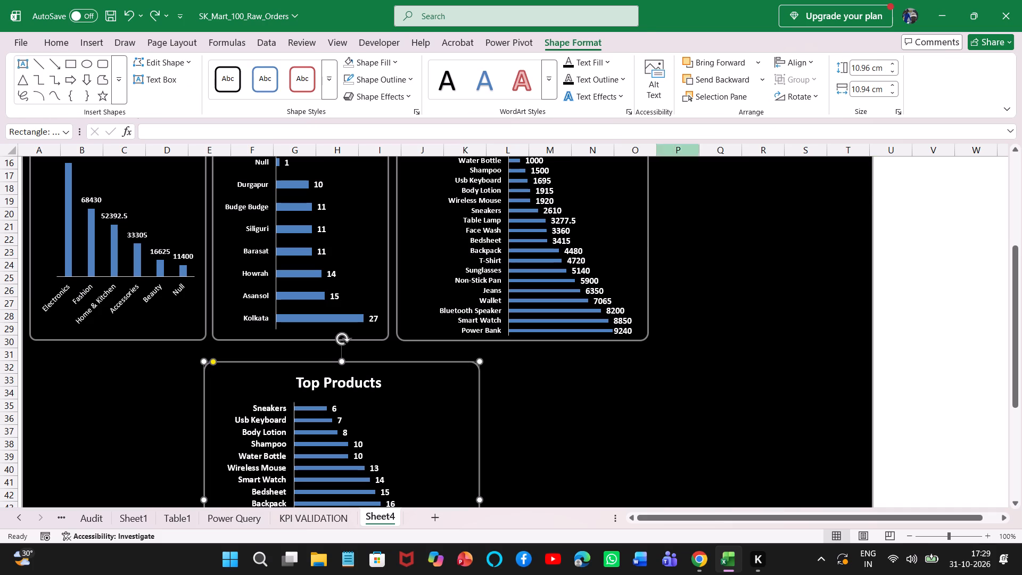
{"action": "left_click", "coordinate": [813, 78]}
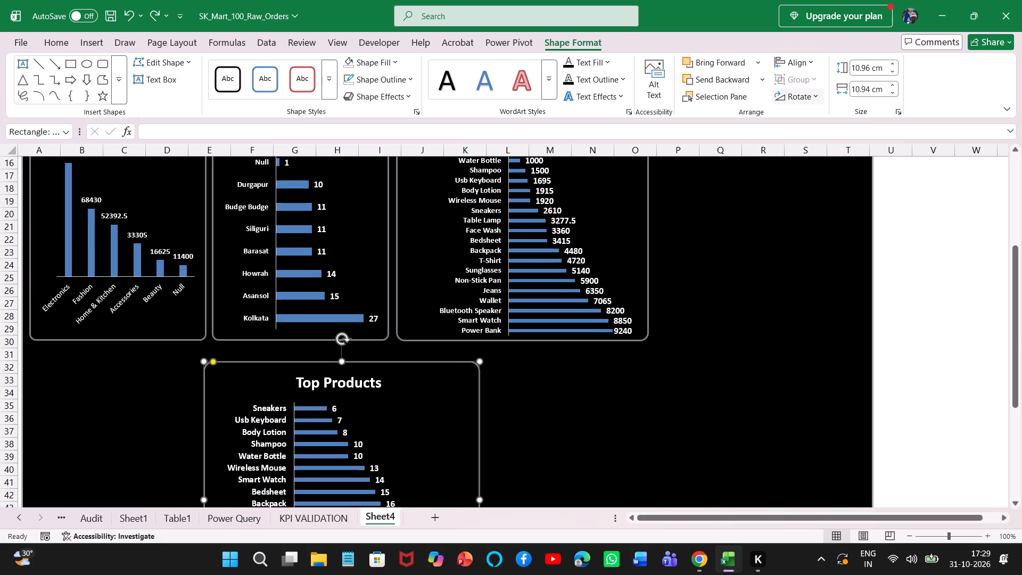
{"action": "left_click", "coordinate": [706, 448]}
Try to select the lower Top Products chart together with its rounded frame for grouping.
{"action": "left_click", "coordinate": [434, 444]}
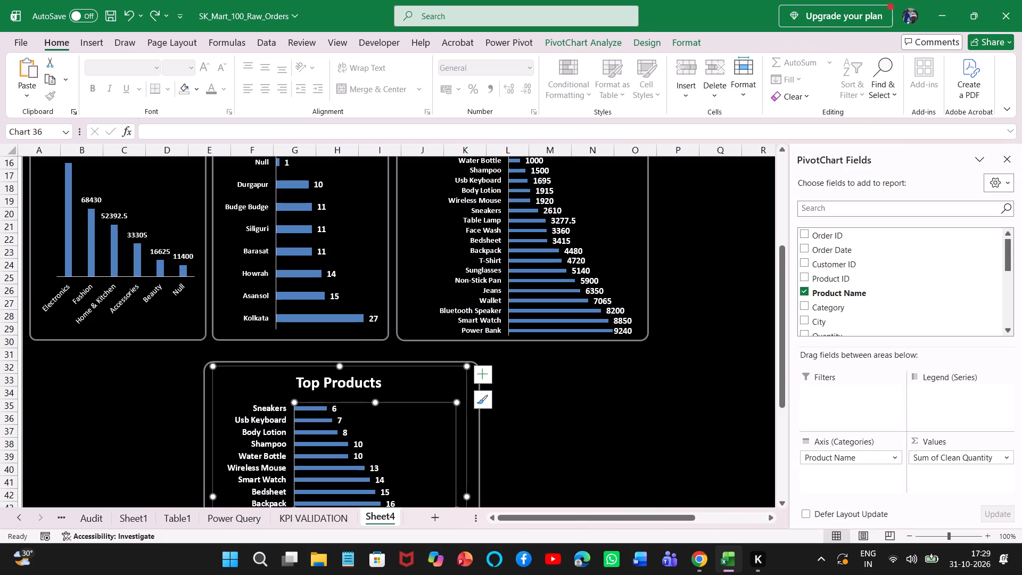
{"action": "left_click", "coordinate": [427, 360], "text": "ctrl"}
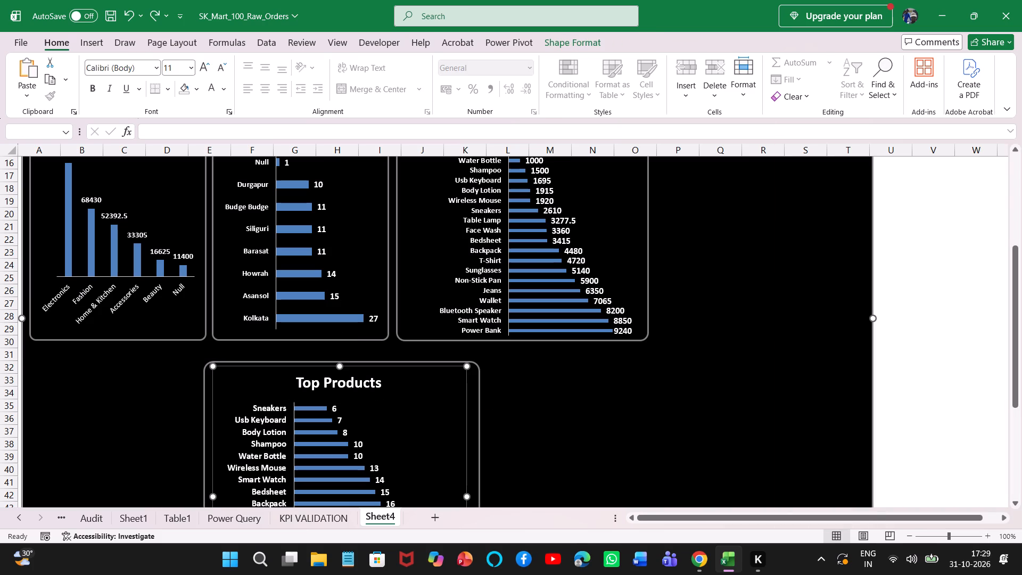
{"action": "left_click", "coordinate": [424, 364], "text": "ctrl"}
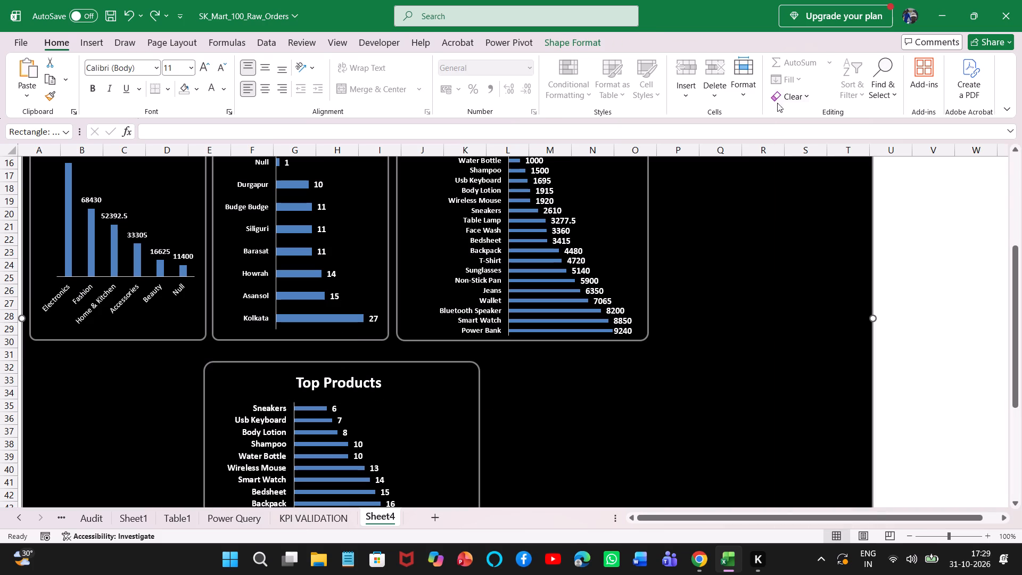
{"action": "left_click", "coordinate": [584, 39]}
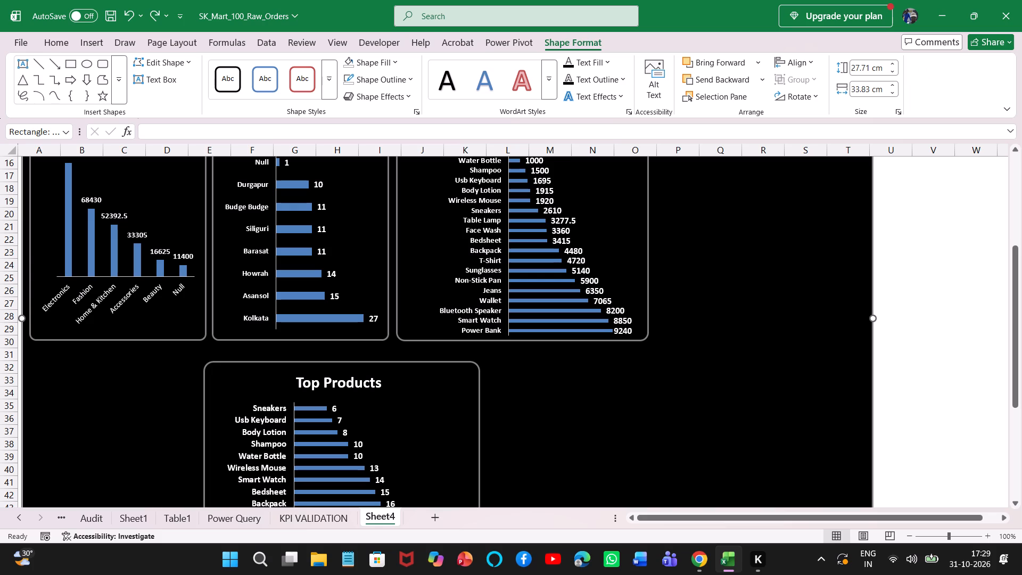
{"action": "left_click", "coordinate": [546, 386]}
Lower the top edge of the lower Top Products chart inside its frame, making the chart about 10.1 cm tall.
{"action": "left_click", "coordinate": [463, 429]}
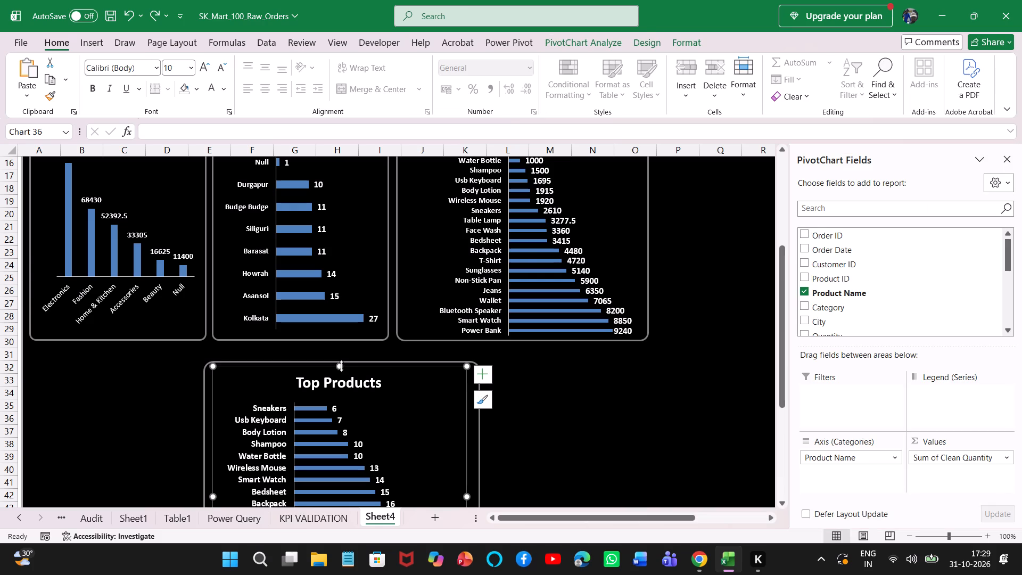
{"action": "left_click_drag", "start_coordinate": [339, 365], "coordinate": [340, 373]}
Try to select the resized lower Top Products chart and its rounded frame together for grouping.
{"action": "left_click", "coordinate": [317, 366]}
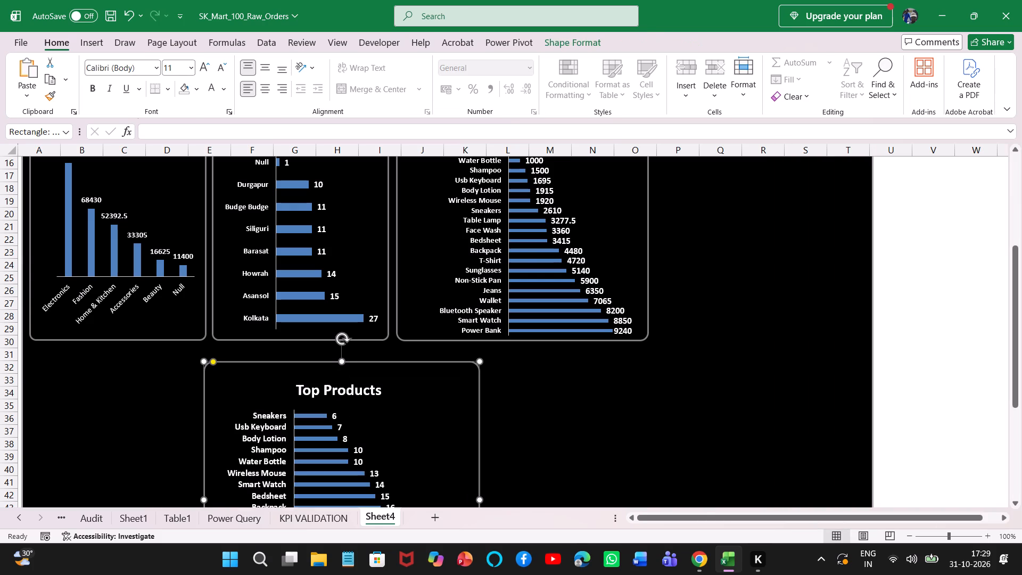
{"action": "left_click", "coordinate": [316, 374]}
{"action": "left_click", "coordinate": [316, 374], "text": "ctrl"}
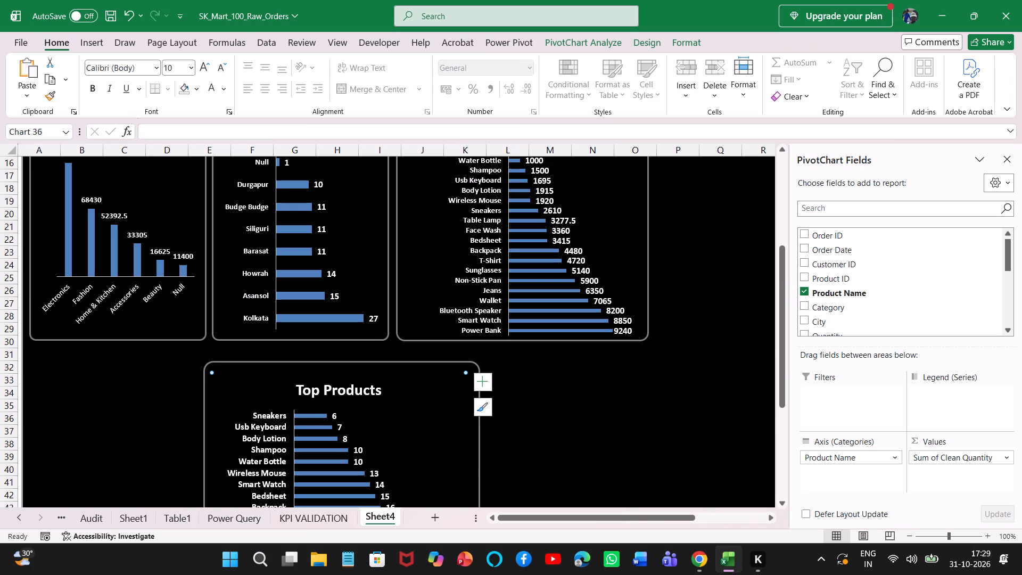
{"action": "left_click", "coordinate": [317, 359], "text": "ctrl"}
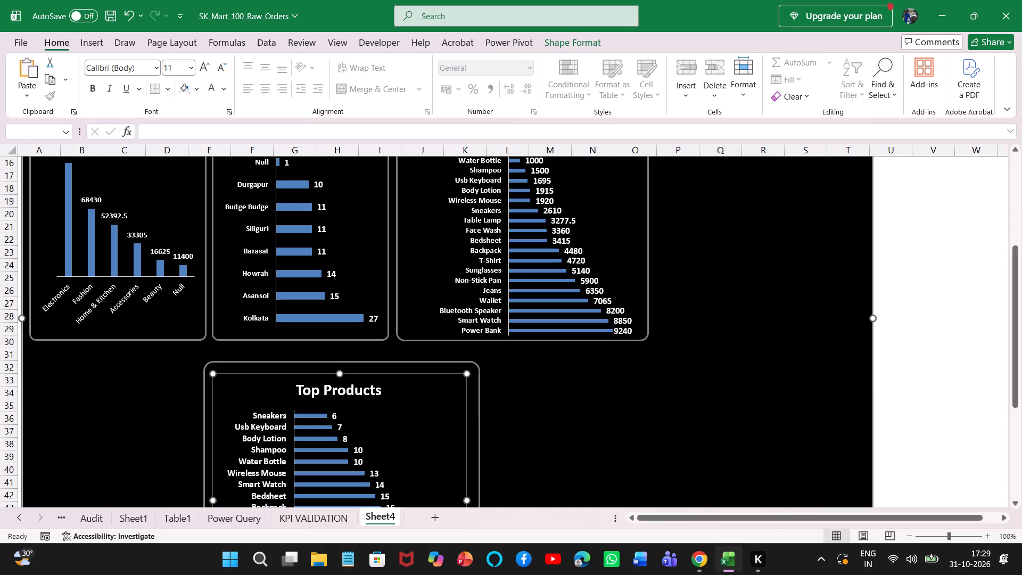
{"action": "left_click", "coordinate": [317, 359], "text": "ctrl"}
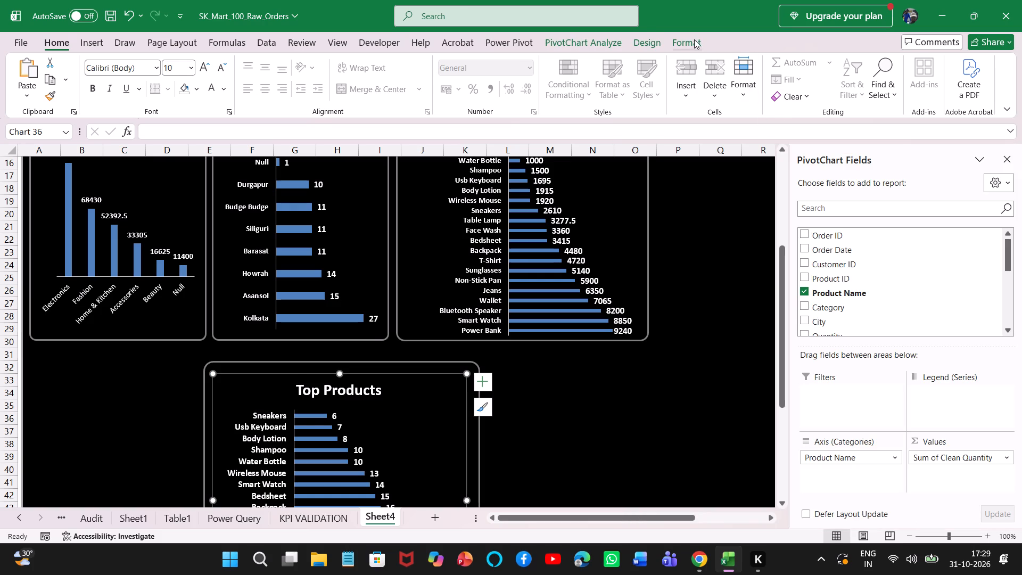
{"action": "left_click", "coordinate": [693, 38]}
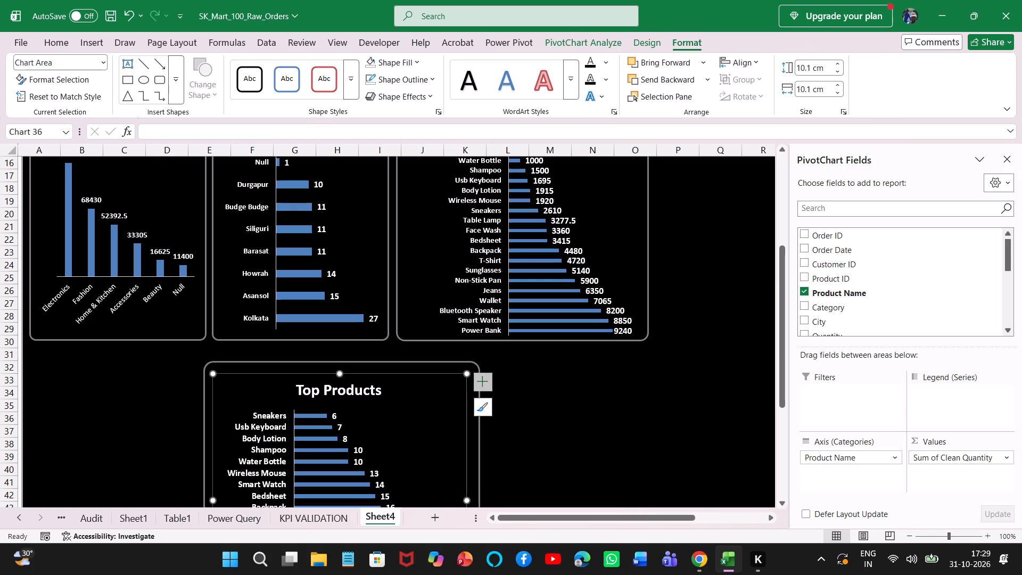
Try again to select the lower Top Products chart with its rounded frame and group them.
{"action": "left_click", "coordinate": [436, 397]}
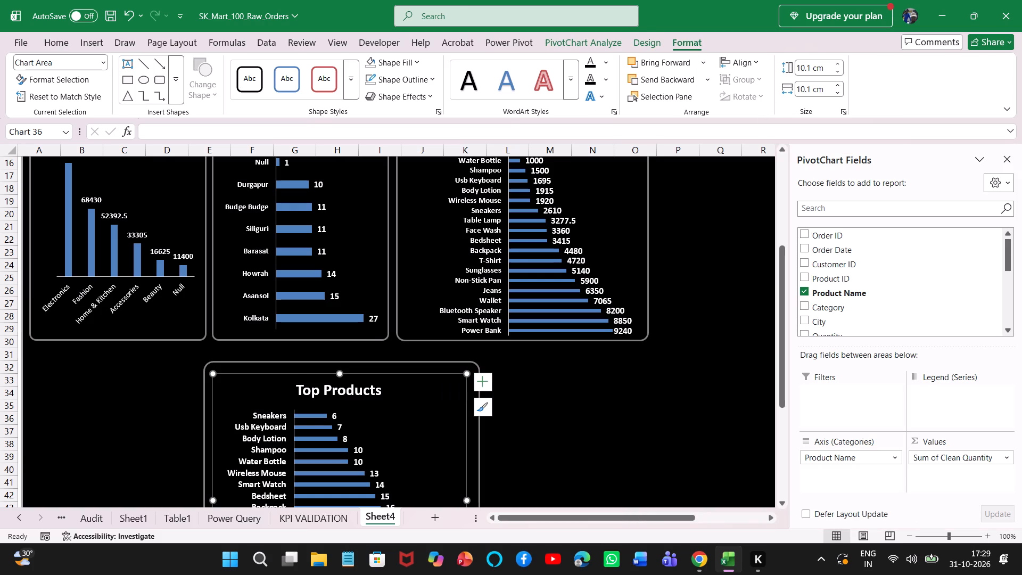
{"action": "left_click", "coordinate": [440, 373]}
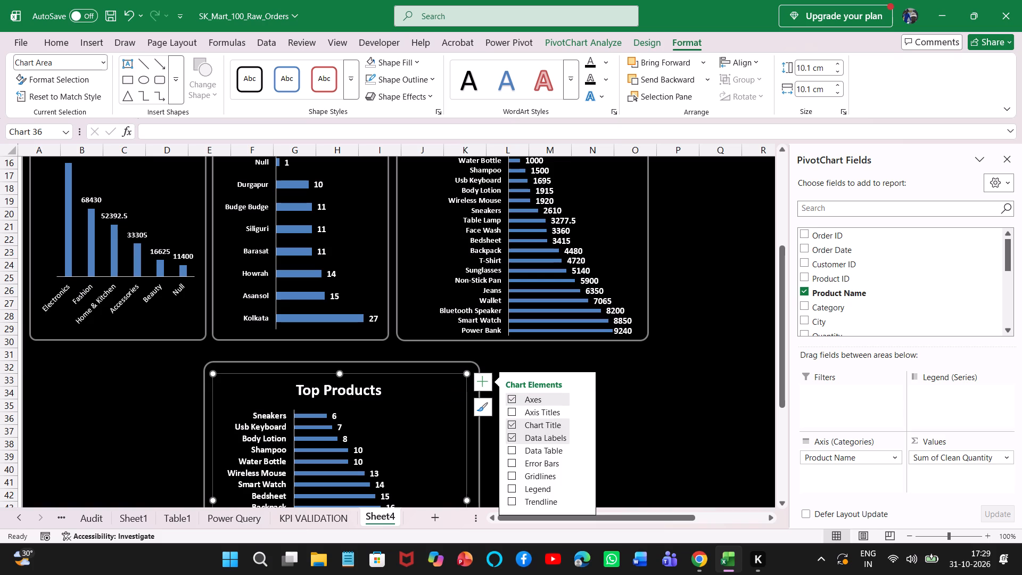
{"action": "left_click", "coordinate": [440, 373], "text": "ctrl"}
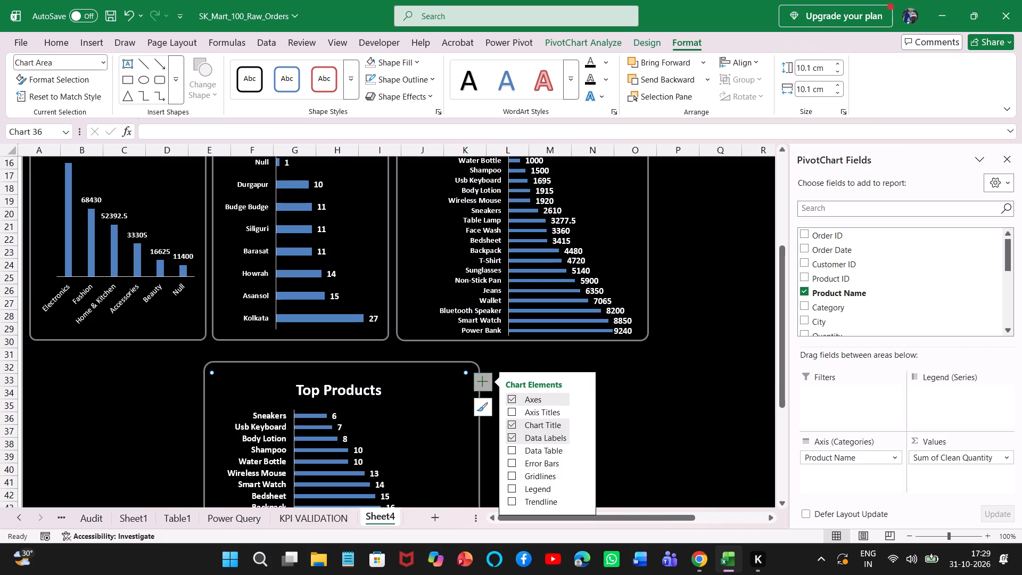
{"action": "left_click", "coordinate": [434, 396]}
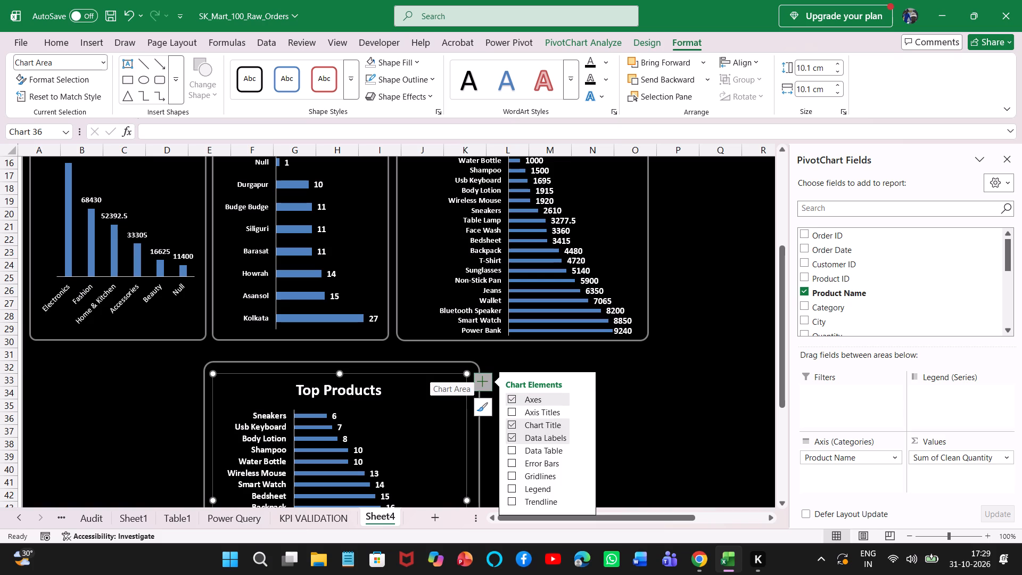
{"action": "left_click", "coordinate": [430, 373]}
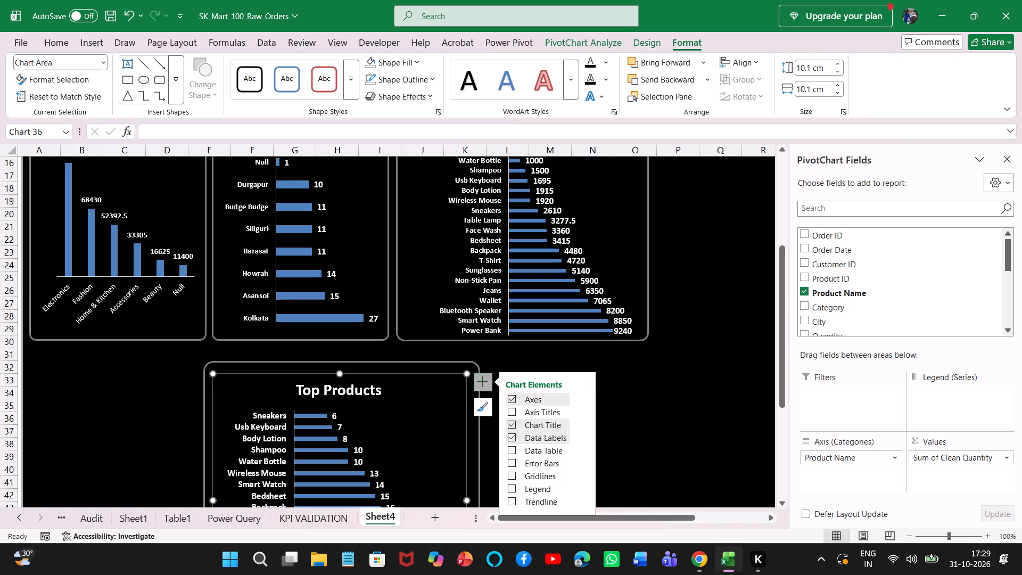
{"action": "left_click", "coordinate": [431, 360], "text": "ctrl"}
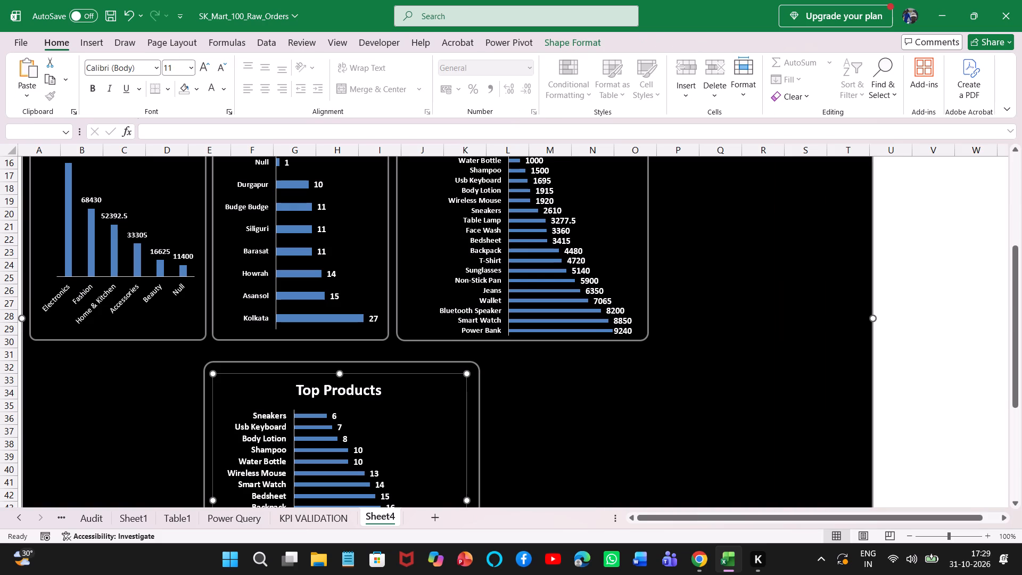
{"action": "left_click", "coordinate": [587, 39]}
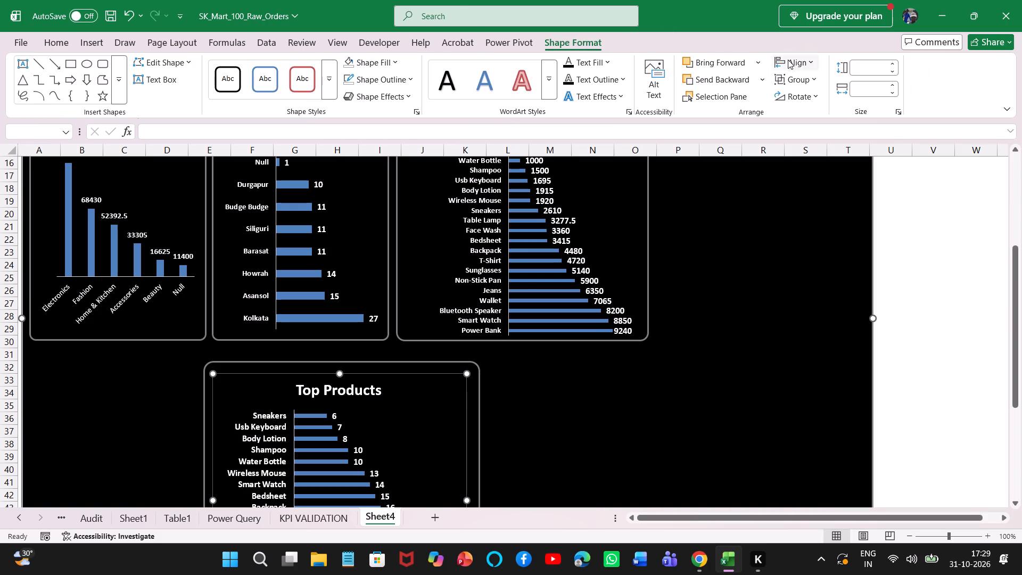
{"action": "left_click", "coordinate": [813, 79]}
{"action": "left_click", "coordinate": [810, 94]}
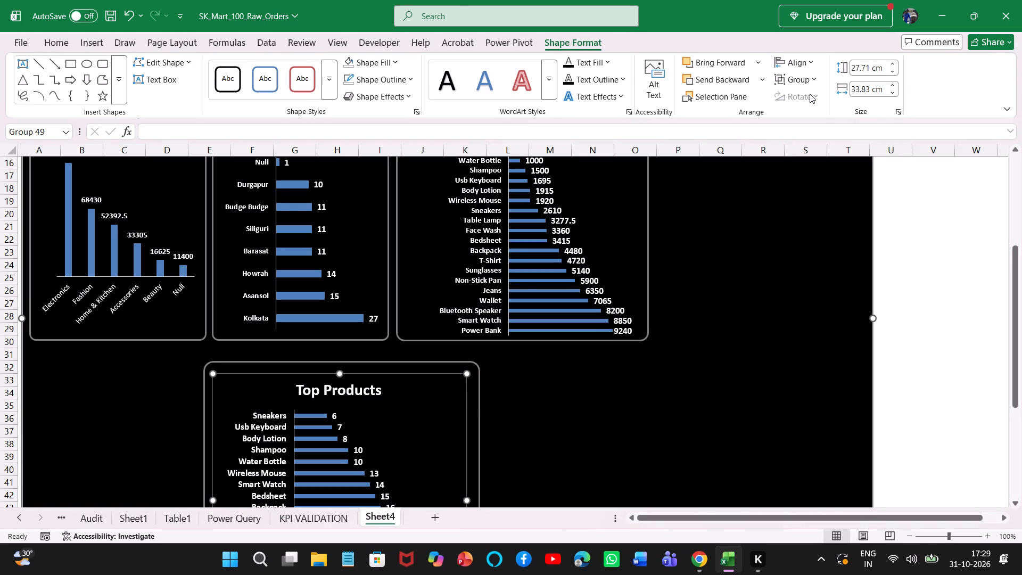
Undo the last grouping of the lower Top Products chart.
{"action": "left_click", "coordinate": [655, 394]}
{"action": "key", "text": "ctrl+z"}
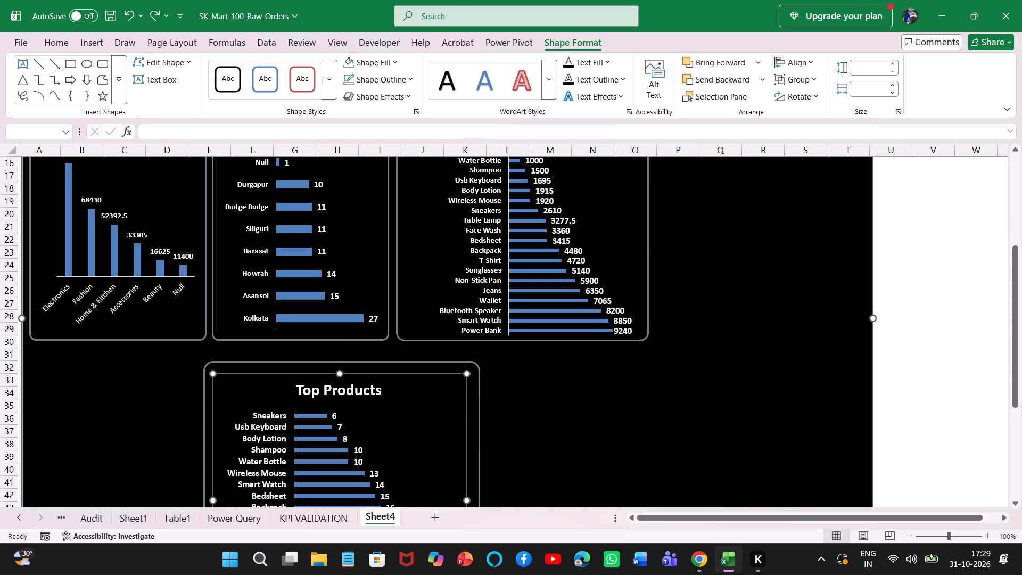
Select the lower Top Products chart and its rounded frame, without the black background, and group them.
{"action": "left_click", "coordinate": [419, 362]}
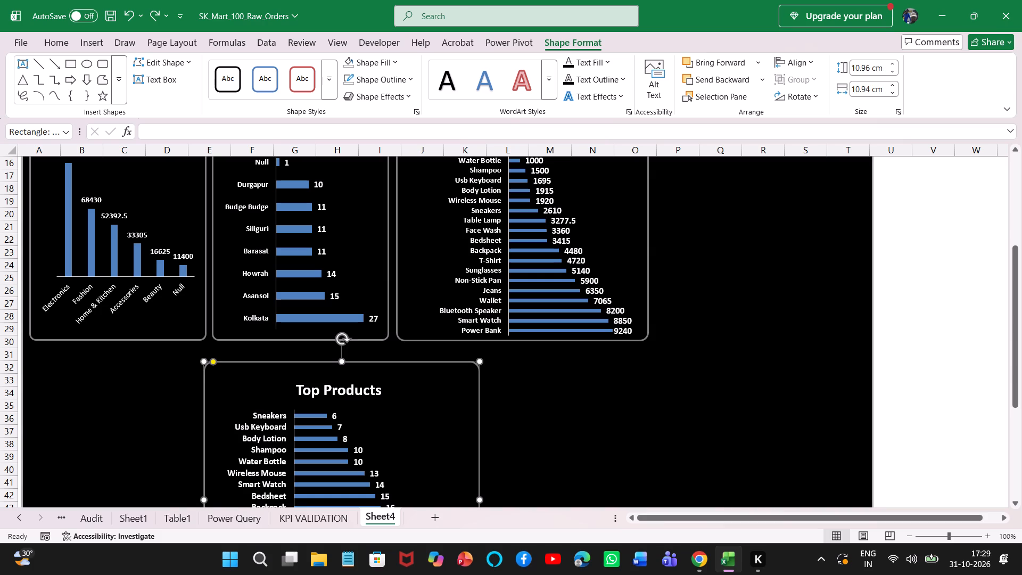
{"action": "left_click", "coordinate": [422, 409], "text": "ctrl"}
{"action": "left_click", "coordinate": [400, 374], "text": "ctrl"}
{"action": "left_click", "coordinate": [679, 324]}
{"action": "left_click", "coordinate": [417, 439]}
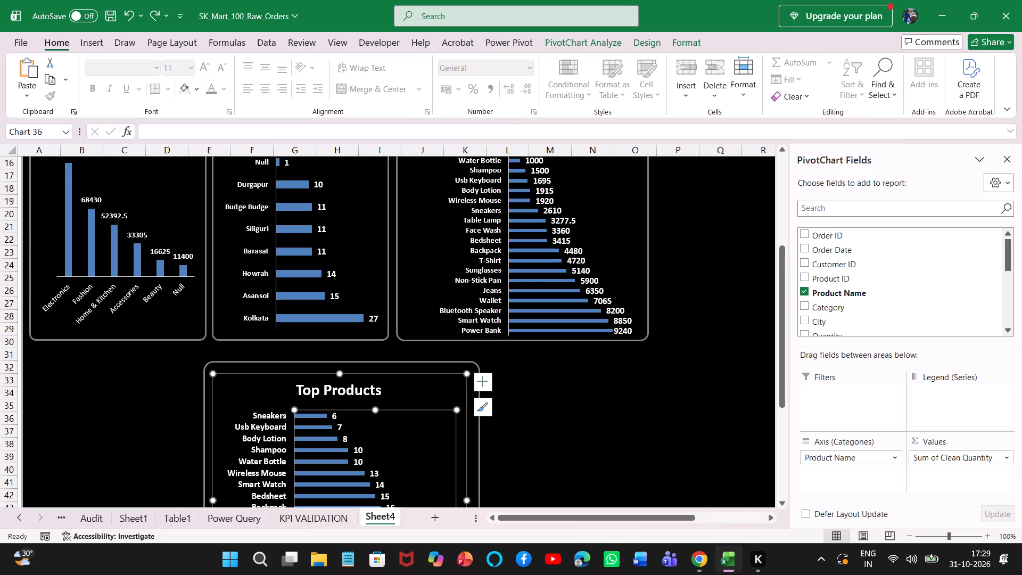
{"action": "left_click", "coordinate": [403, 374]}
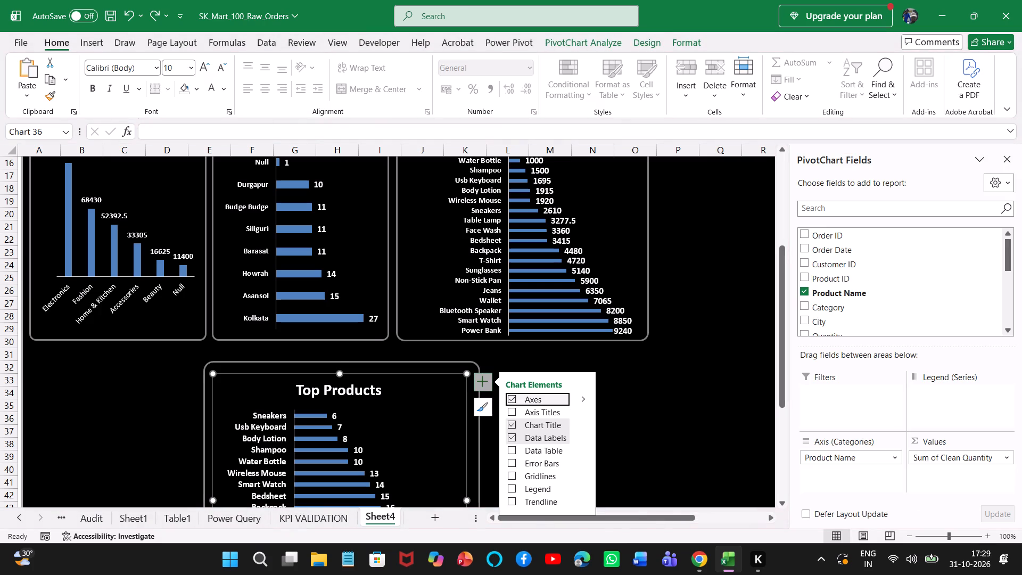
{"action": "left_click", "coordinate": [406, 362], "text": "ctrl"}
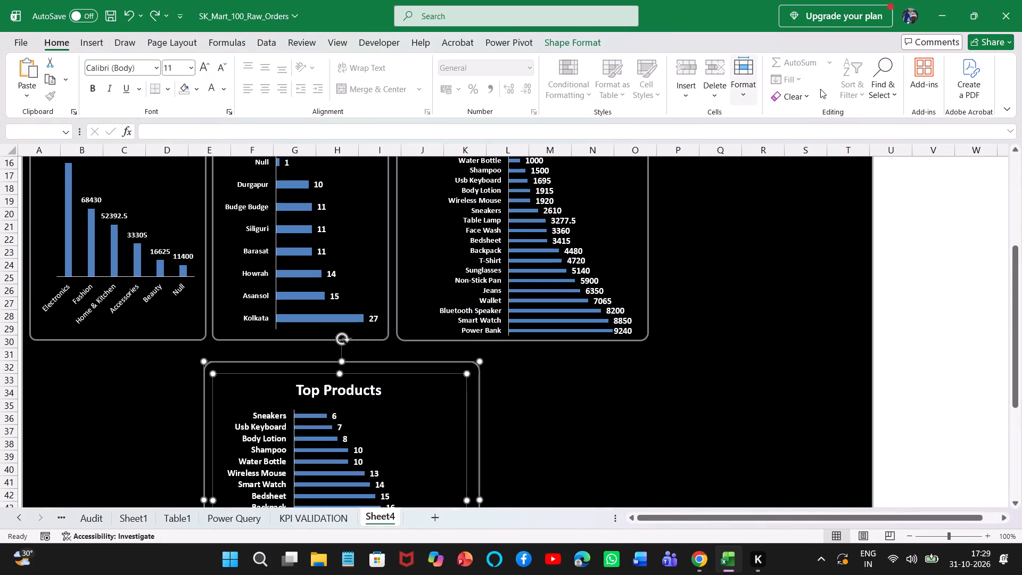
{"action": "left_click", "coordinate": [595, 43]}
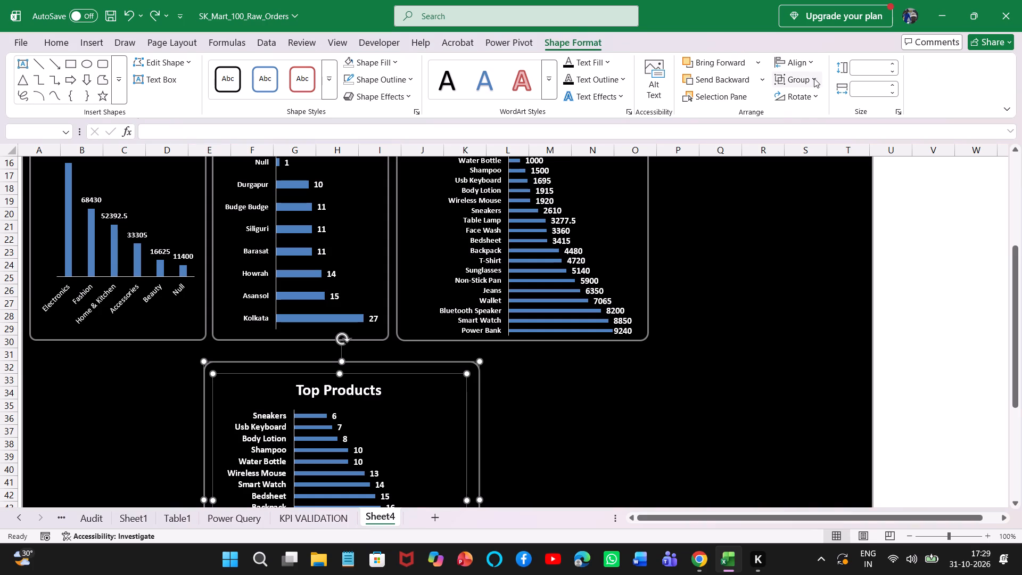
{"action": "left_click", "coordinate": [814, 79]}
{"action": "left_click", "coordinate": [811, 94]}
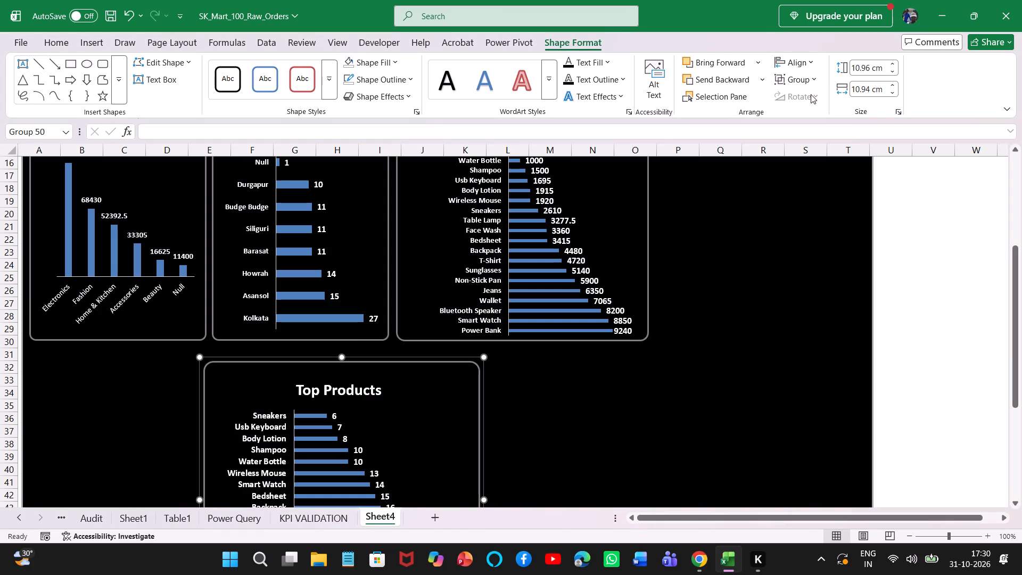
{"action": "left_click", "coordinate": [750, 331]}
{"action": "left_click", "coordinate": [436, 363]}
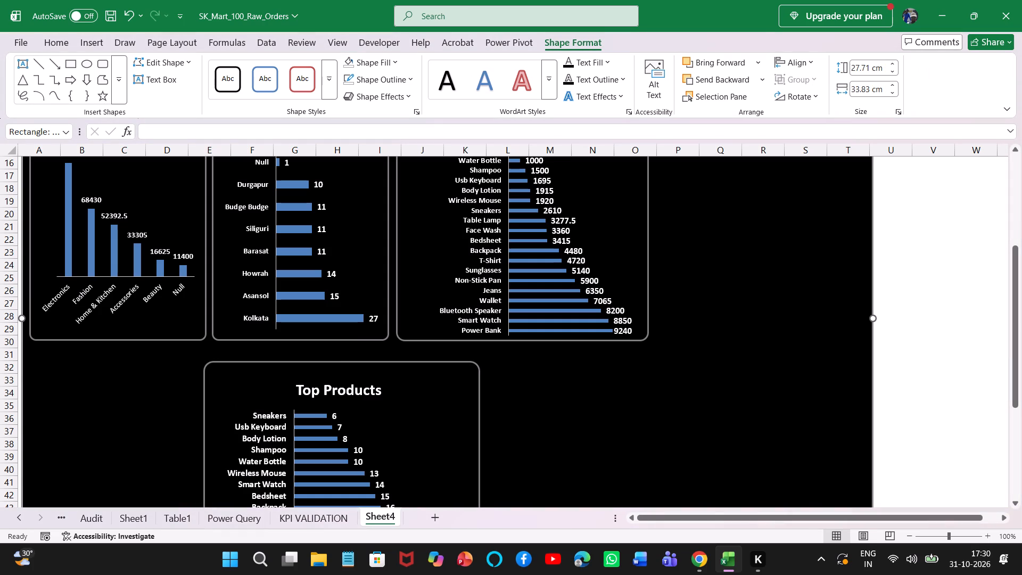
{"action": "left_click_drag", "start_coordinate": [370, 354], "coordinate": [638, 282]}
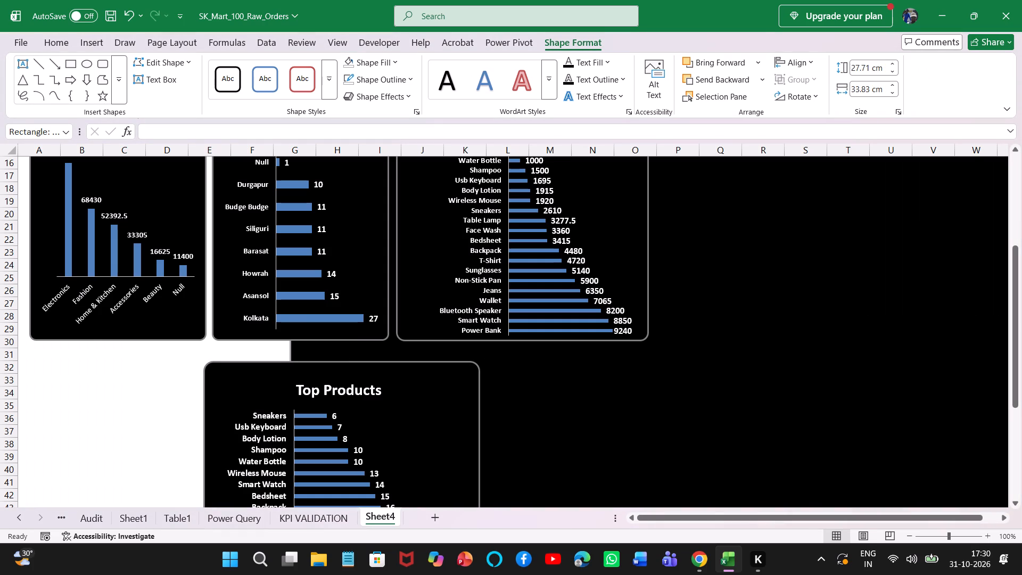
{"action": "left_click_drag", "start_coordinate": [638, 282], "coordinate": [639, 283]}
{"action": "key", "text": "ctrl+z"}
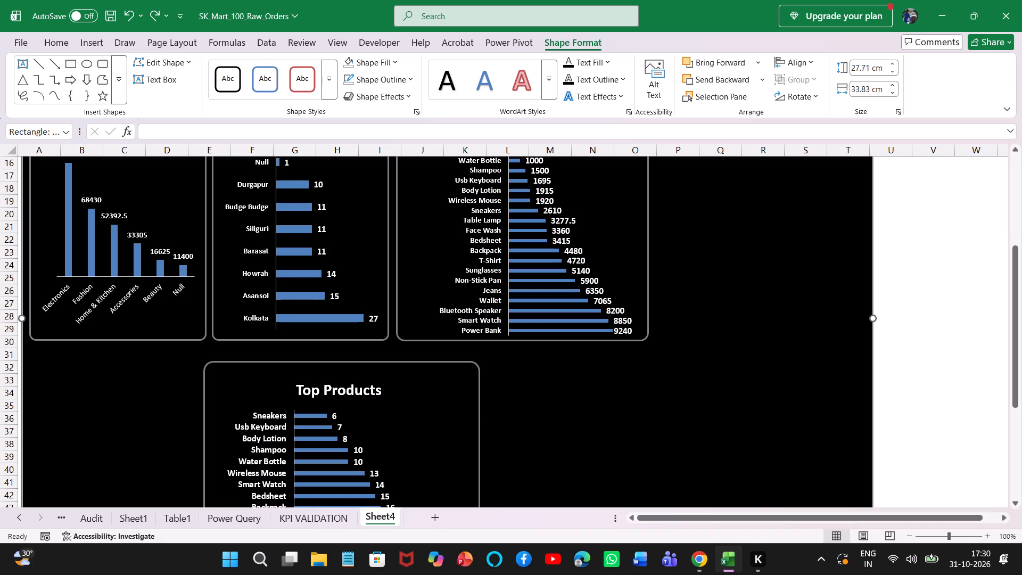
Move the grouped lower Top Products chart up beside the first Top Products chart, over about columns N to T from row 16.
{"action": "left_click", "coordinate": [437, 389]}
{"action": "left_click_drag", "start_coordinate": [409, 365], "coordinate": [797, 168]}
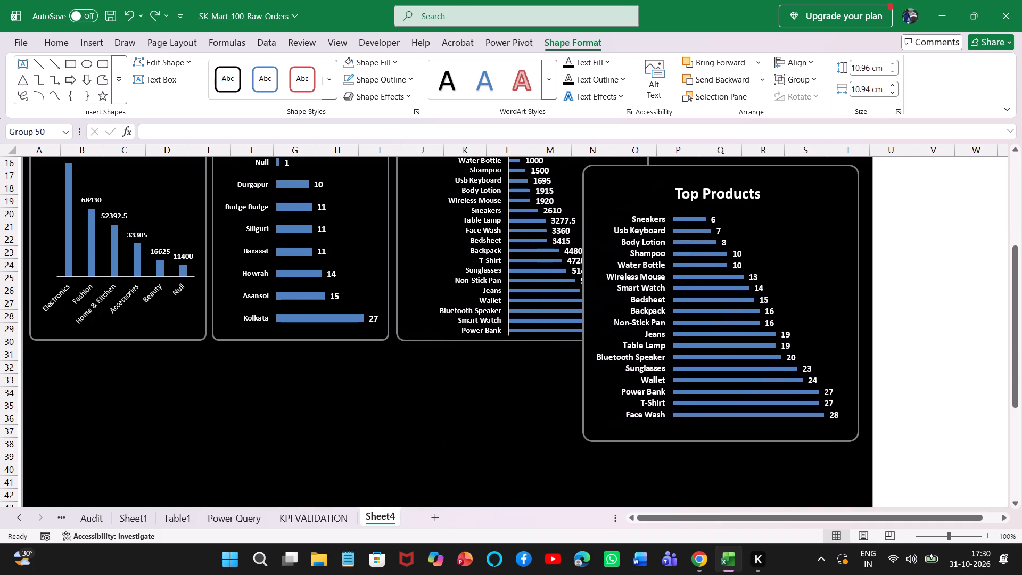
{"action": "left_click_drag", "start_coordinate": [797, 168], "coordinate": [790, 171]}
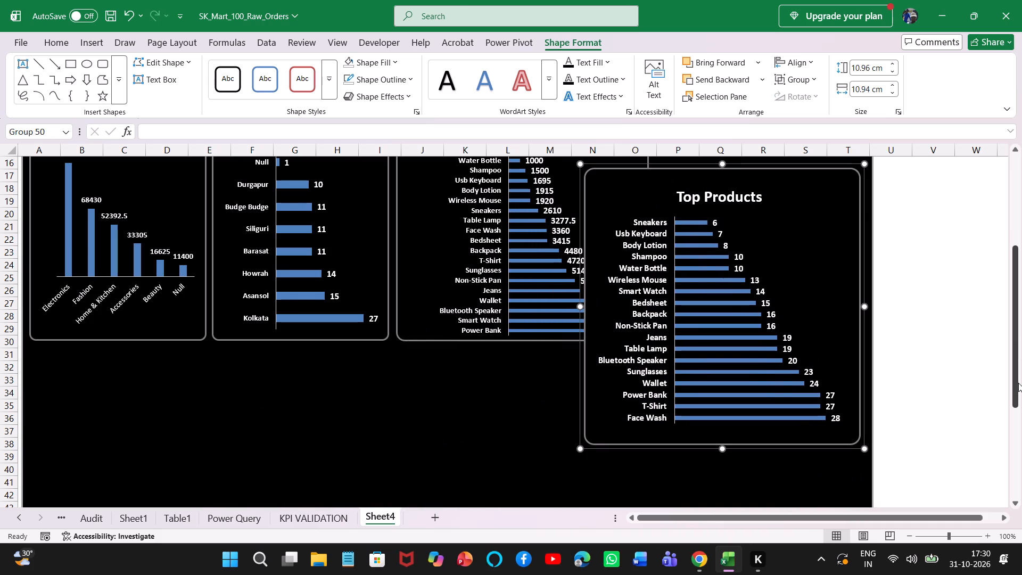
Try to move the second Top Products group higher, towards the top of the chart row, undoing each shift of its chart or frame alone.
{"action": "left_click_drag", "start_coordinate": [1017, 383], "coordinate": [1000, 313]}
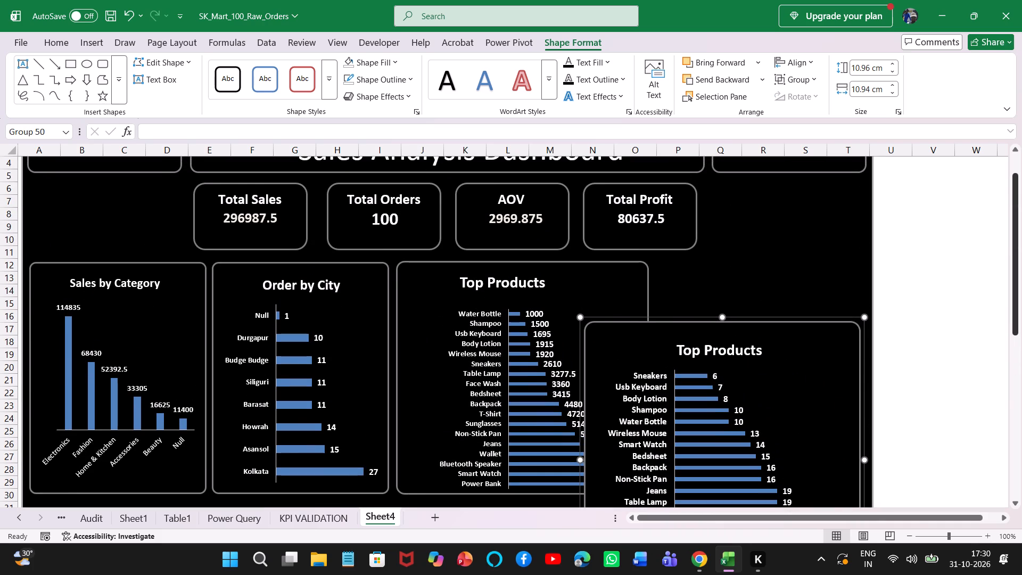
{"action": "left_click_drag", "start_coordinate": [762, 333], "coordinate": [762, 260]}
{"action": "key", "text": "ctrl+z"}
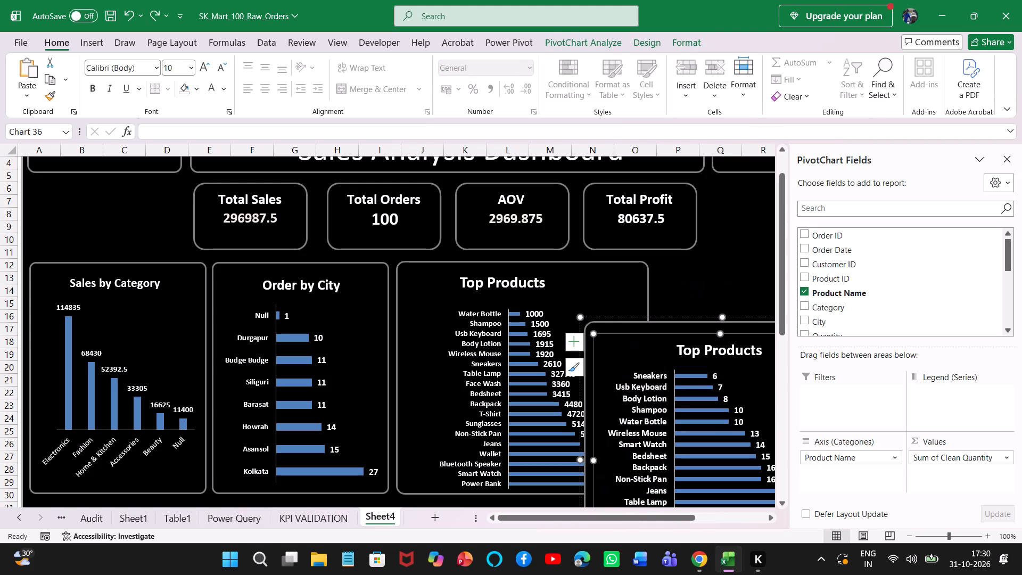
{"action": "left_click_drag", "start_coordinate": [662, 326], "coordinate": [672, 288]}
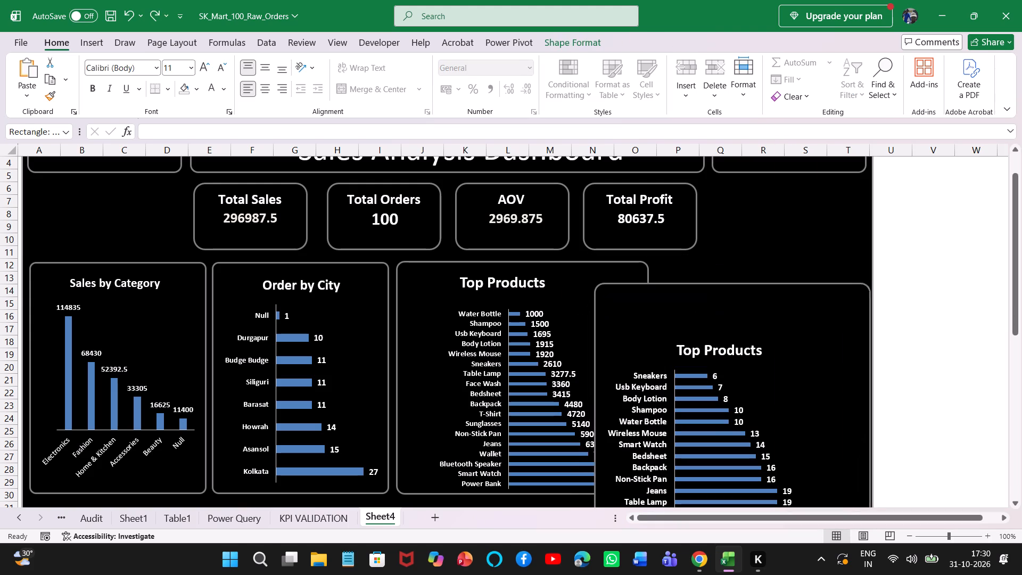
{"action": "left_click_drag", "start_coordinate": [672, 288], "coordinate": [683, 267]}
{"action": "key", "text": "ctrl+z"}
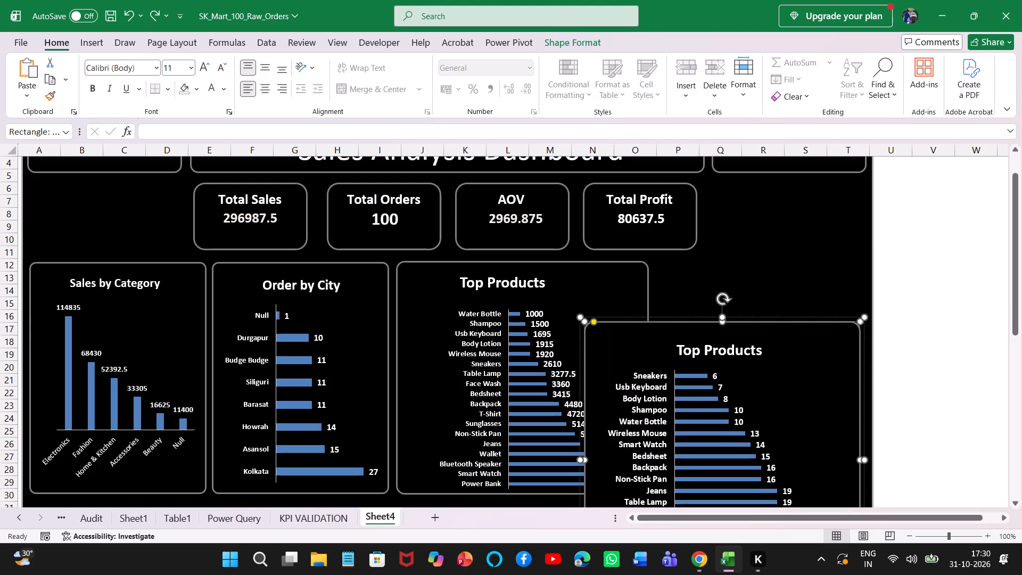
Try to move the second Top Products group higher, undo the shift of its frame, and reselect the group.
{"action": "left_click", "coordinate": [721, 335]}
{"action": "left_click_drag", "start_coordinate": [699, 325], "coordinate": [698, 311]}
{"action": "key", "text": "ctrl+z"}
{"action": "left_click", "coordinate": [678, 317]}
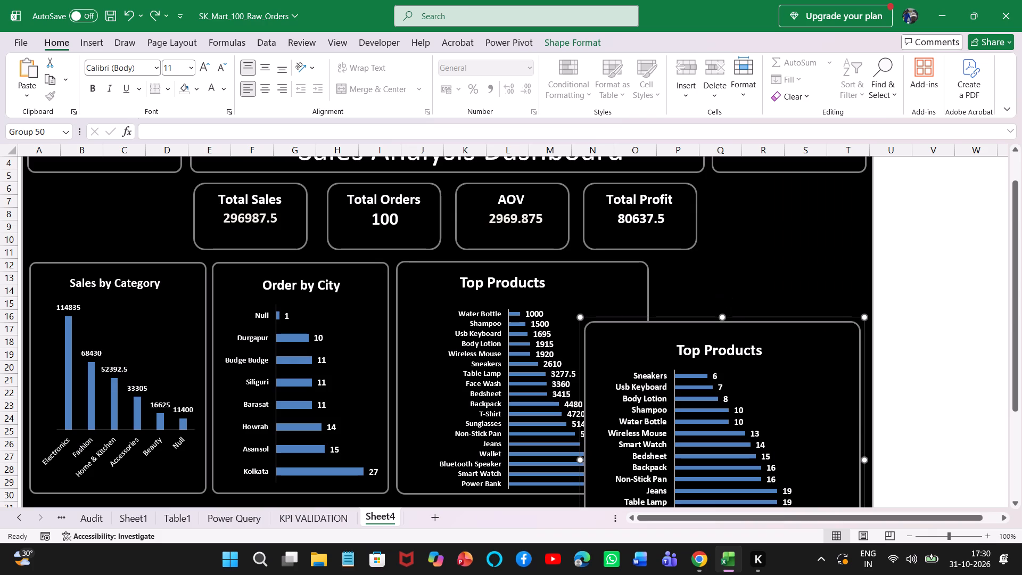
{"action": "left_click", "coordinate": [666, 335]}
Reposition the first Top Products group beside Order by City, with its top edge at about row 12.
{"action": "left_click_drag", "start_coordinate": [627, 320], "coordinate": [625, 315]}
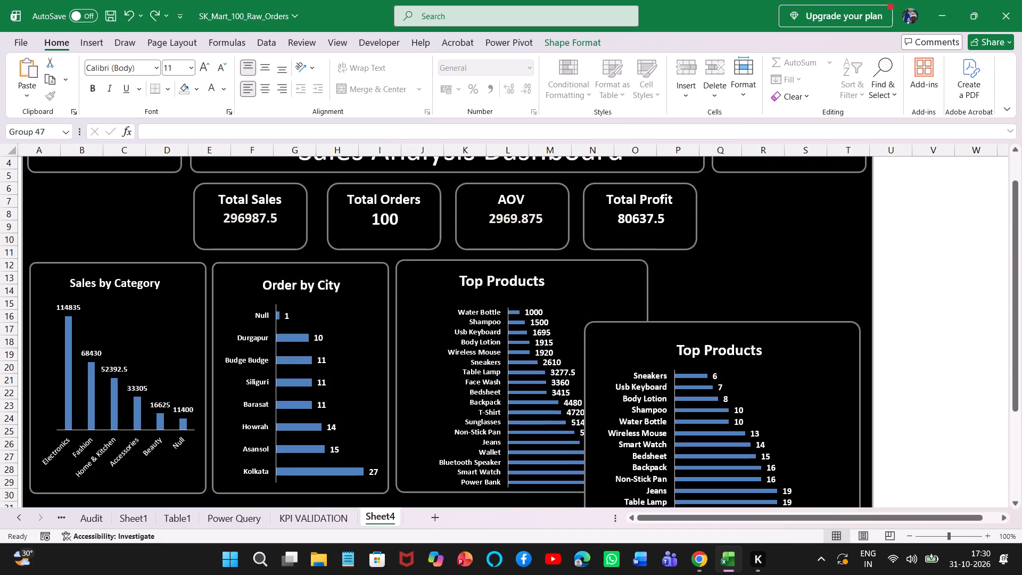
{"action": "left_click_drag", "start_coordinate": [625, 315], "coordinate": [617, 310]}
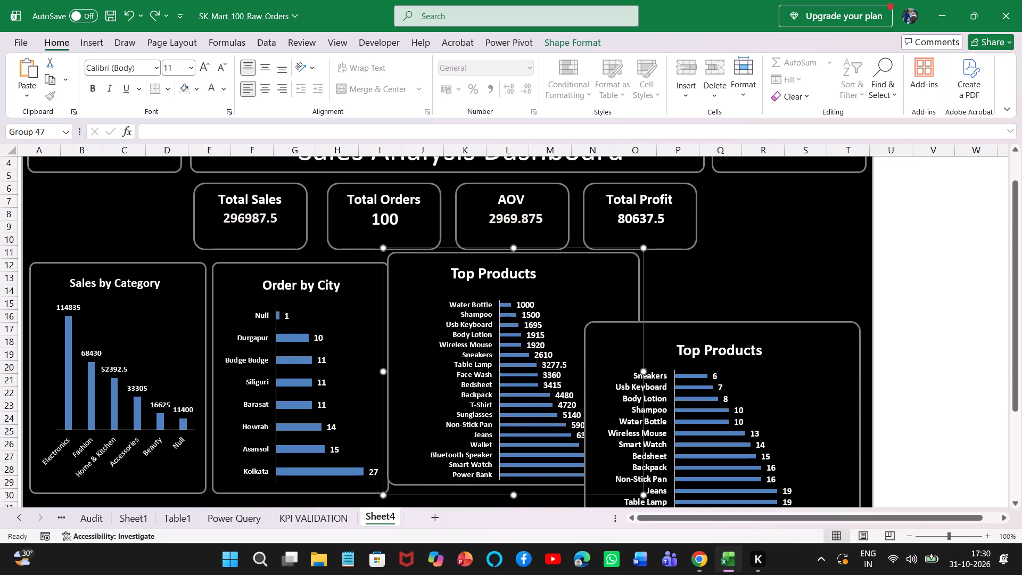
{"action": "left_click_drag", "start_coordinate": [598, 292], "coordinate": [604, 294]}
{"action": "key", "text": "ctrl+z"}
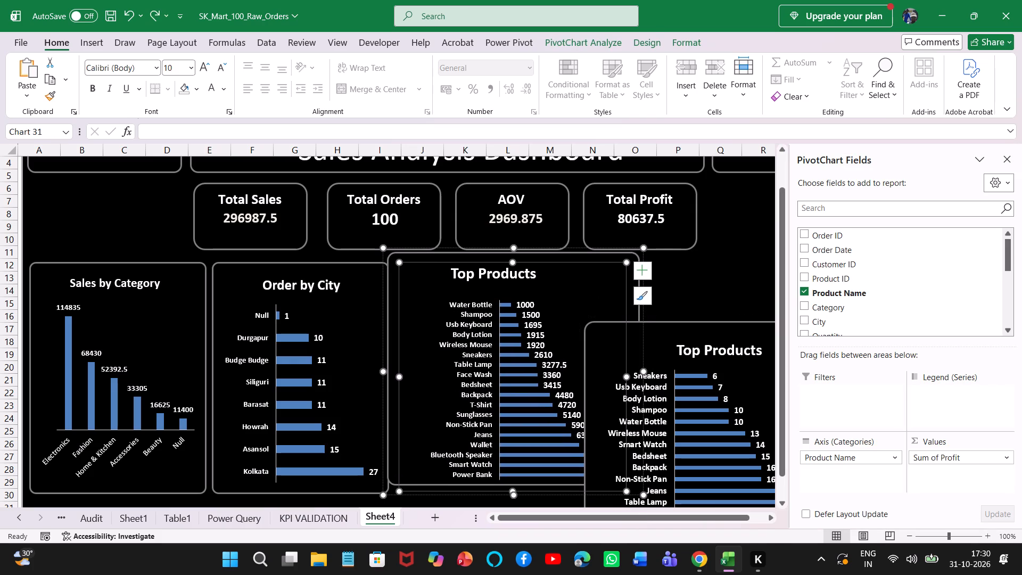
{"action": "left_click_drag", "start_coordinate": [443, 249], "coordinate": [453, 261]}
Move the second Top Products group up to start at about row 9, spanning columns N to T.
{"action": "left_click", "coordinate": [703, 324]}
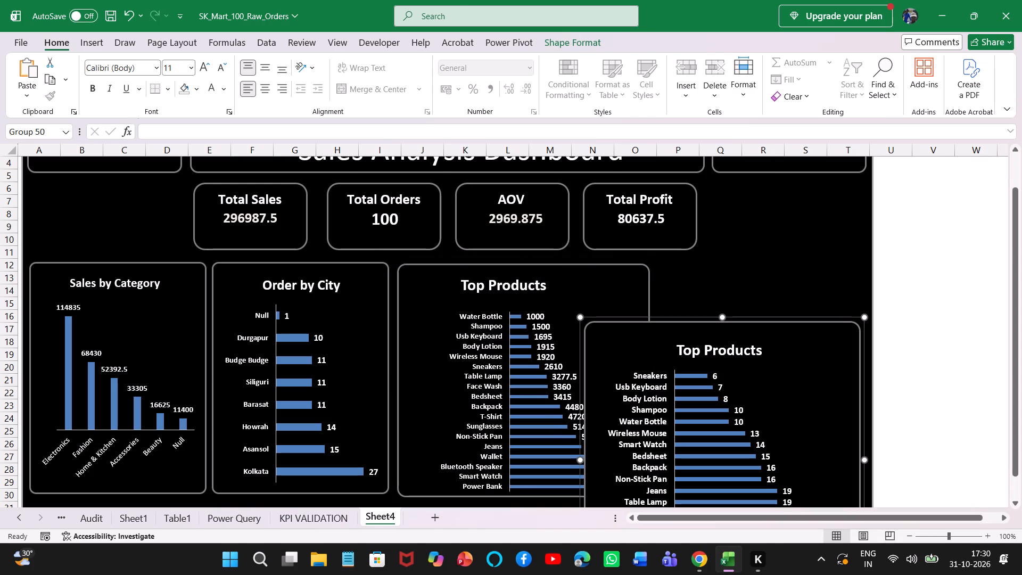
{"action": "left_click_drag", "start_coordinate": [695, 317], "coordinate": [768, 259]}
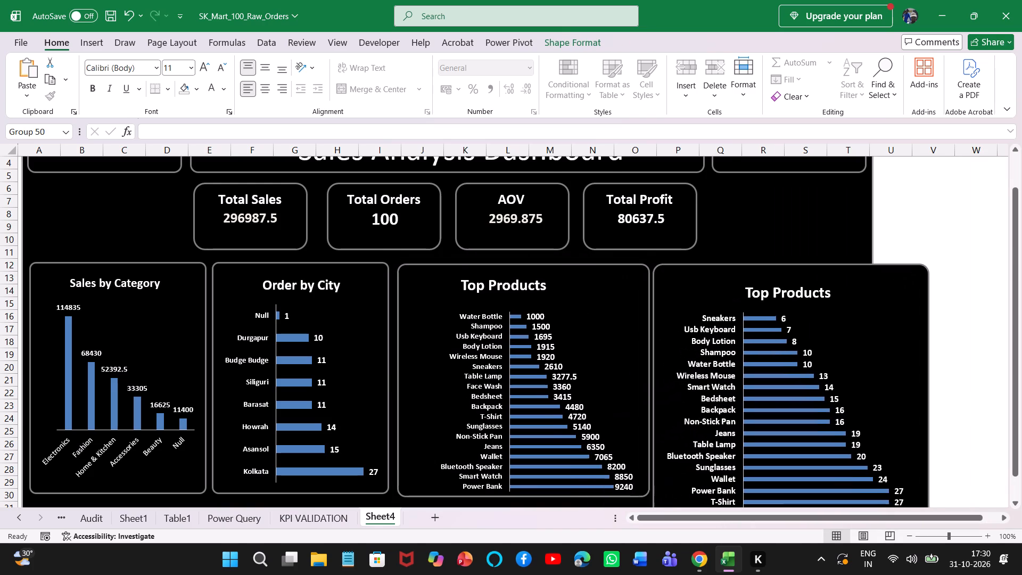
{"action": "left_click_drag", "start_coordinate": [768, 259], "coordinate": [703, 219]}
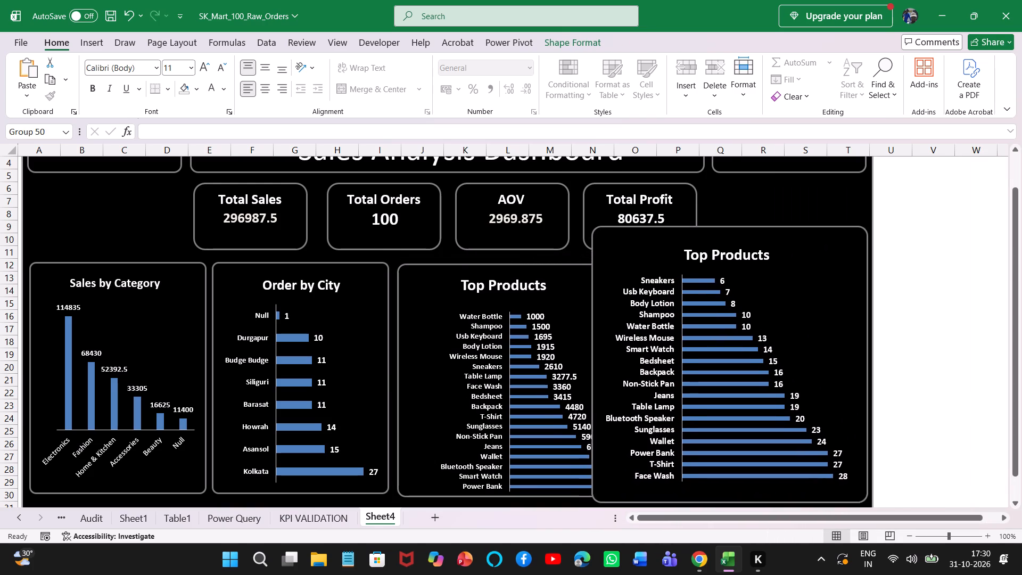
{"action": "left_click_drag", "start_coordinate": [703, 219], "coordinate": [702, 221]}
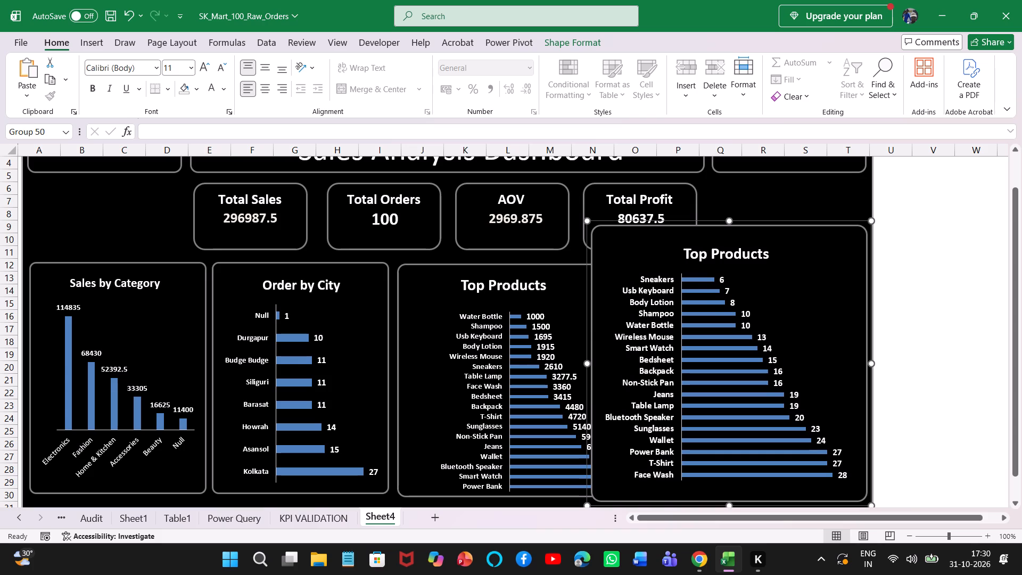
Narrow the second Top Products group from both sides to span from column O to about mid column T.
{"action": "left_click_drag", "start_coordinate": [588, 363], "coordinate": [612, 364]}
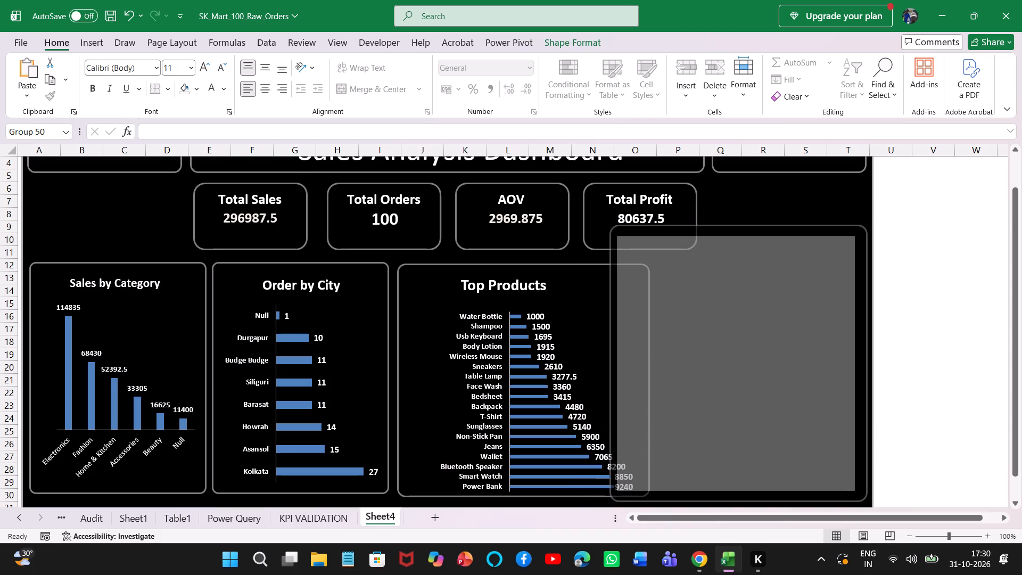
{"action": "left_click_drag", "start_coordinate": [612, 364], "coordinate": [614, 364]}
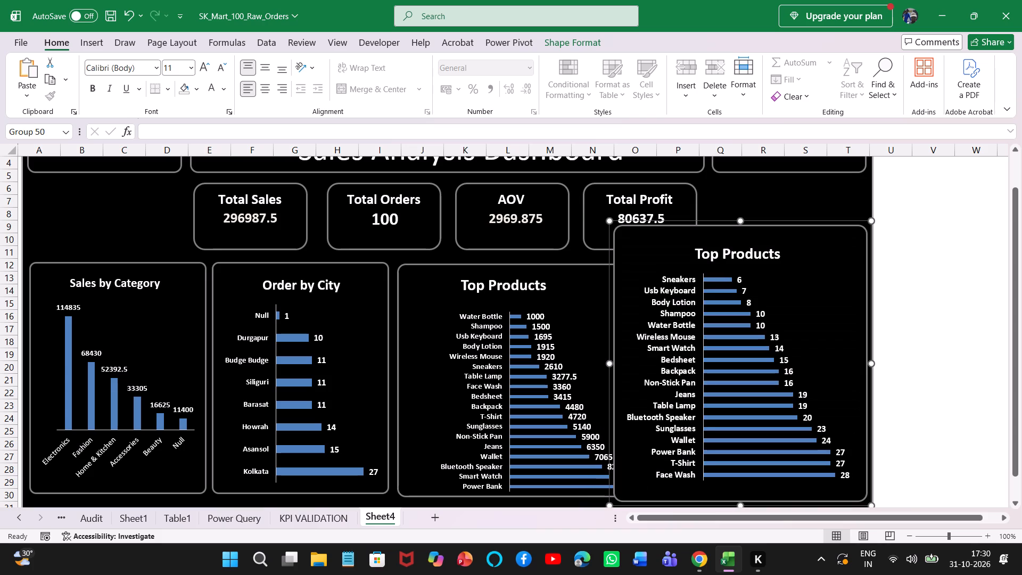
{"action": "left_click_drag", "start_coordinate": [872, 364], "coordinate": [854, 365]}
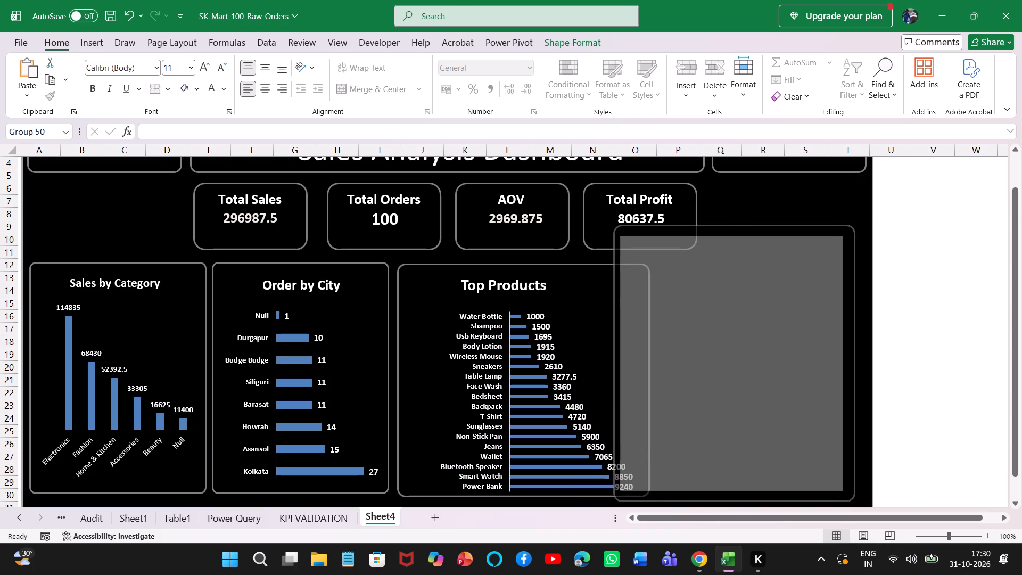
{"action": "left_click_drag", "start_coordinate": [854, 365], "coordinate": [845, 365]}
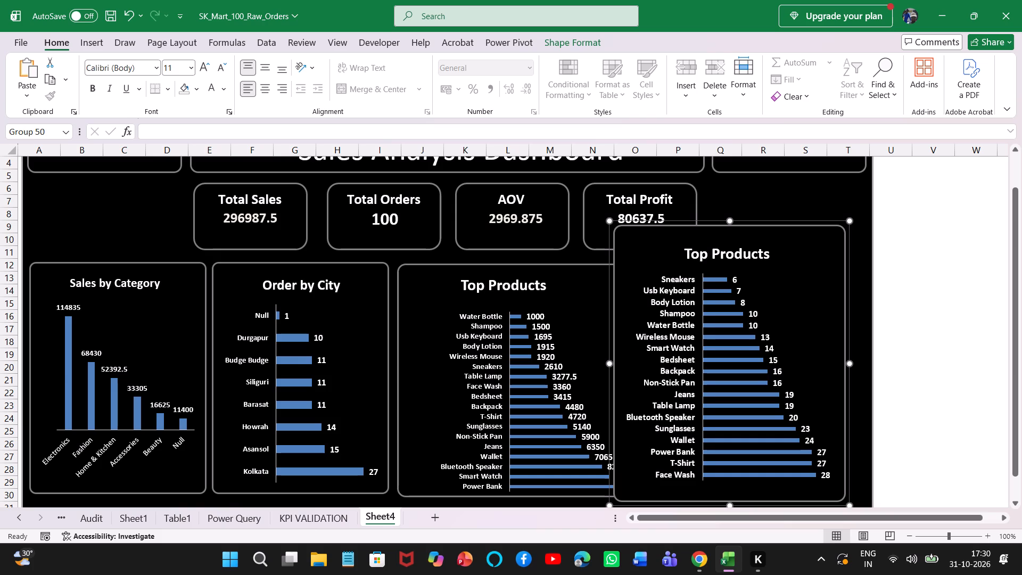
Place the second Top Products group just right of the first one and narrow it to fit about columns P to T.
{"action": "left_click_drag", "start_coordinate": [696, 219], "coordinate": [738, 233]}
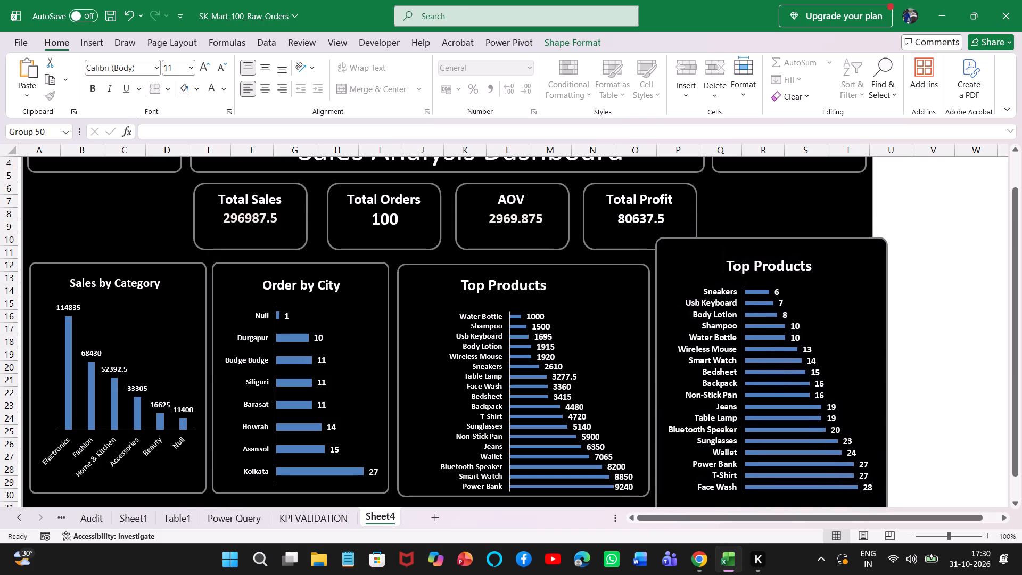
{"action": "left_click_drag", "start_coordinate": [738, 233], "coordinate": [737, 234]}
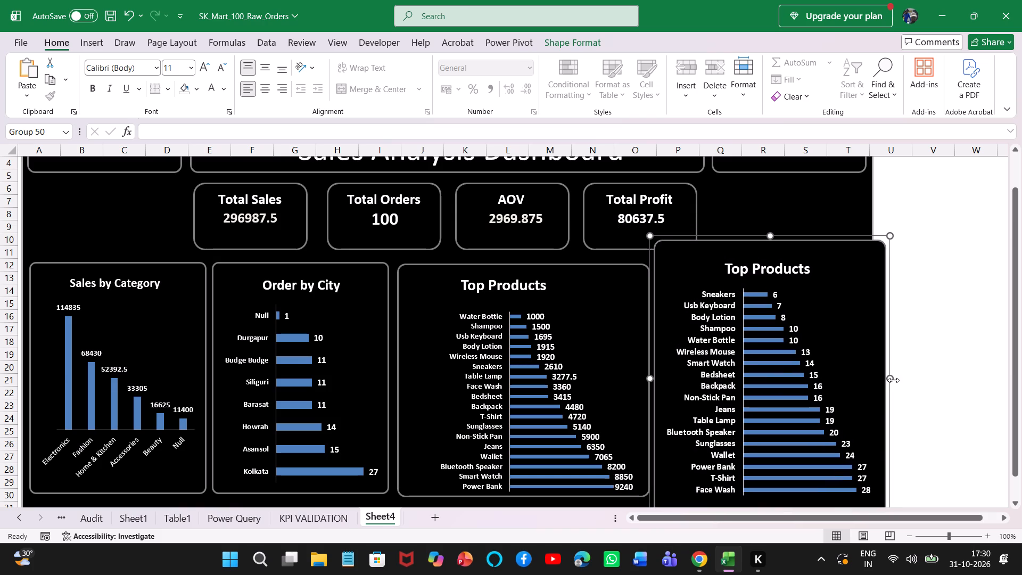
{"action": "left_click_drag", "start_coordinate": [891, 380], "coordinate": [854, 377]}
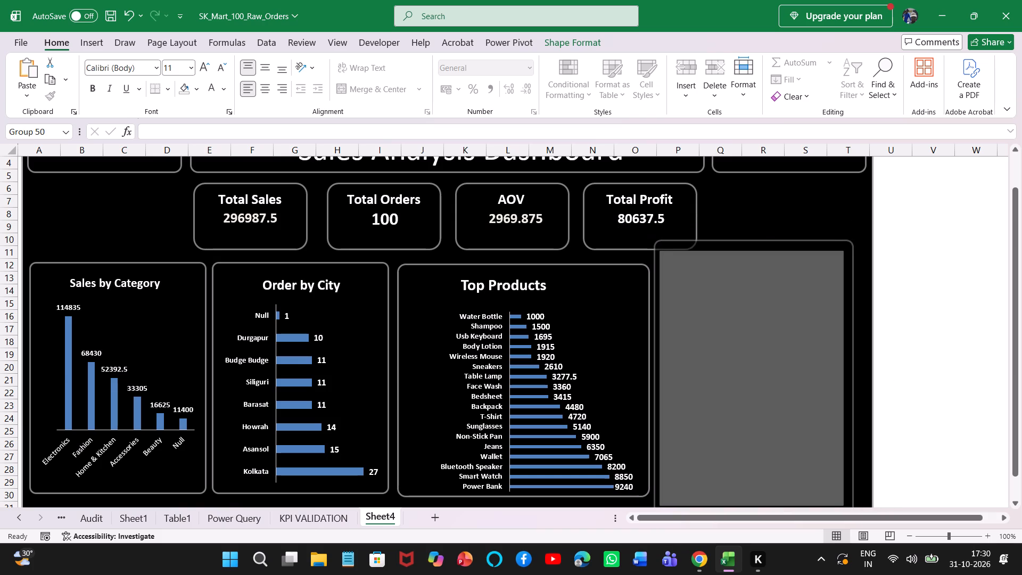
{"action": "left_click_drag", "start_coordinate": [854, 377], "coordinate": [866, 374]}
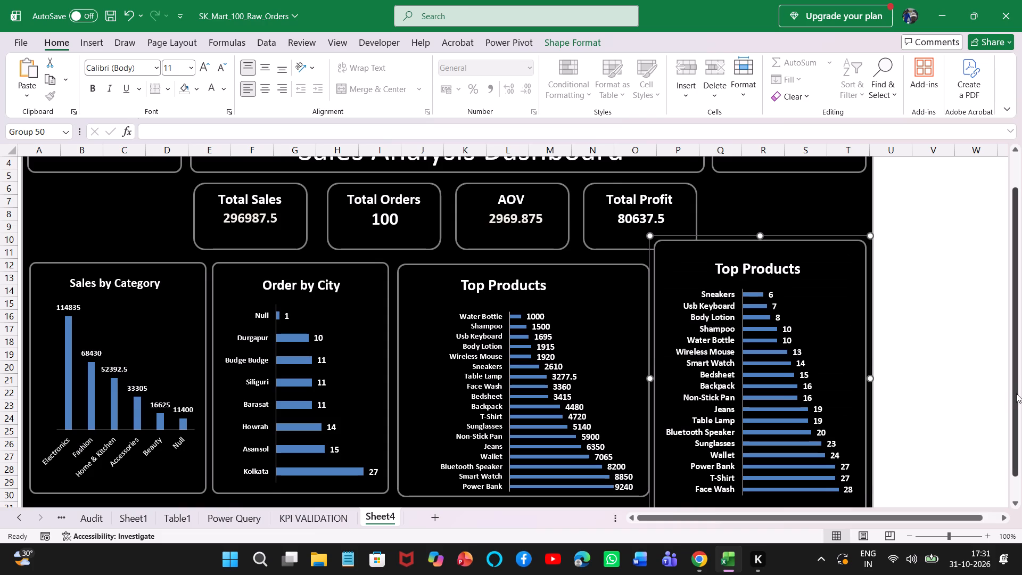
Shorten the second Top Products group from the bottom and top to span about rows 12 to 30, matching the chart row.
{"action": "left_click_drag", "start_coordinate": [1016, 393], "coordinate": [1021, 427]}
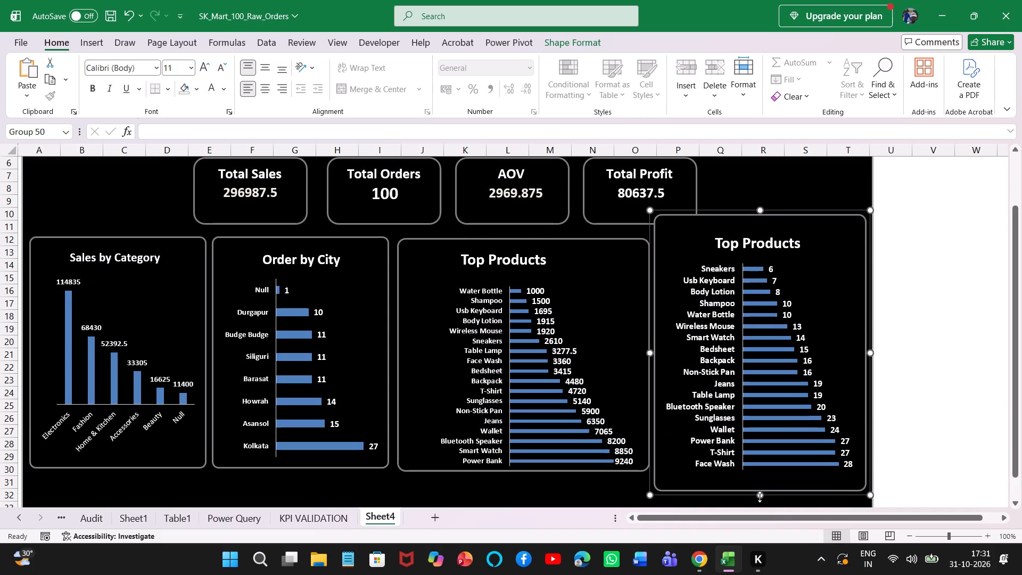
{"action": "left_click_drag", "start_coordinate": [760, 494], "coordinate": [753, 473]}
{"action": "left_click_drag", "start_coordinate": [760, 206], "coordinate": [761, 220]}
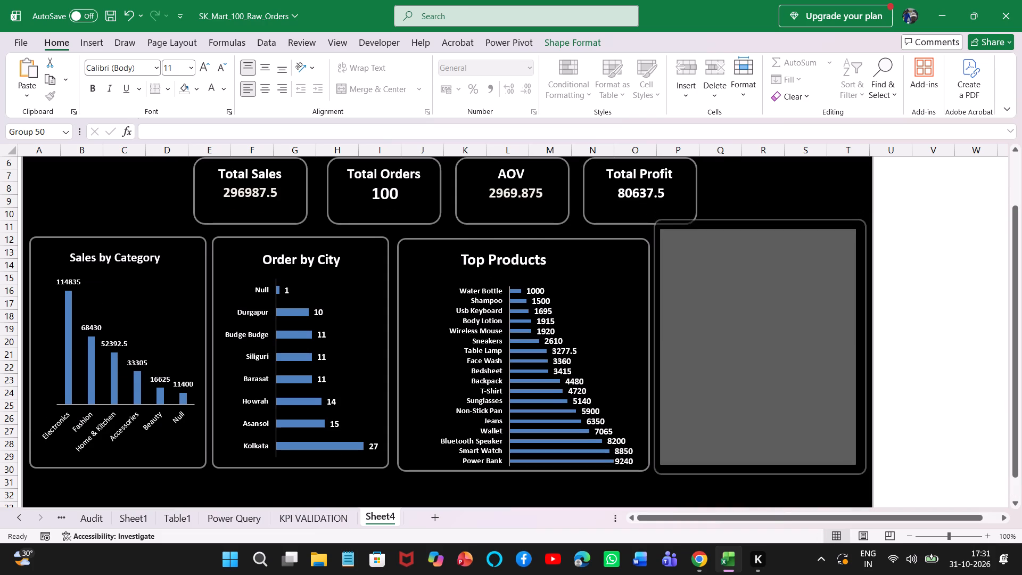
{"action": "left_click_drag", "start_coordinate": [761, 220], "coordinate": [763, 238]}
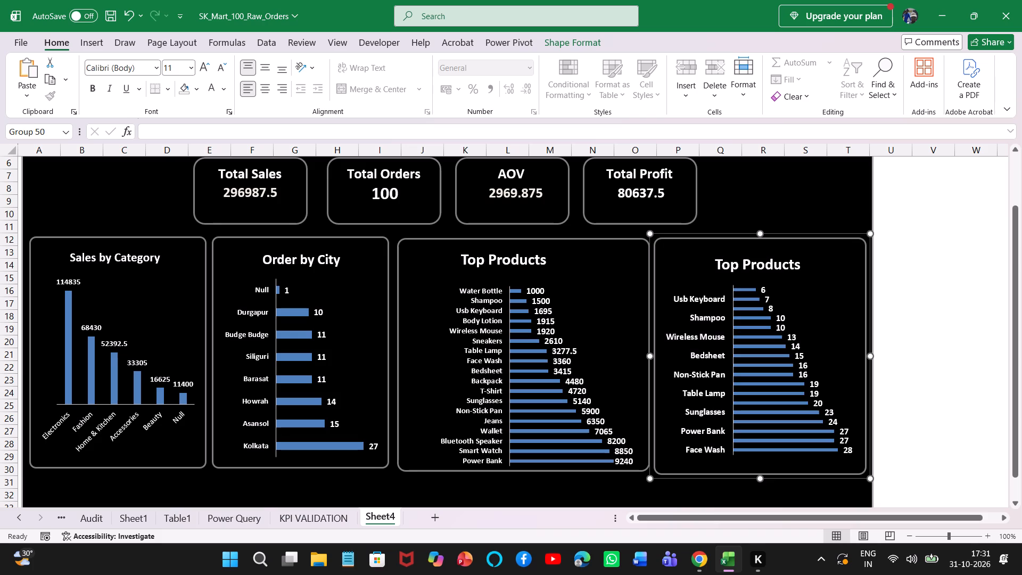
{"action": "left_click", "coordinate": [970, 314]}
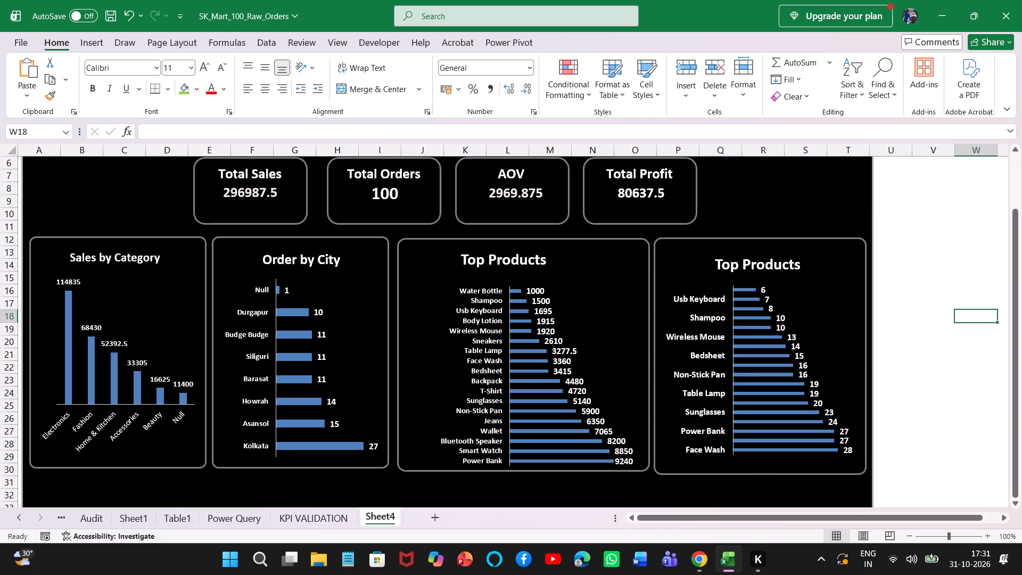
Narrow the Sales by Category group slightly and move it back to the black background's left edge, over about columns A to D.
{"action": "left_click", "coordinate": [636, 358]}
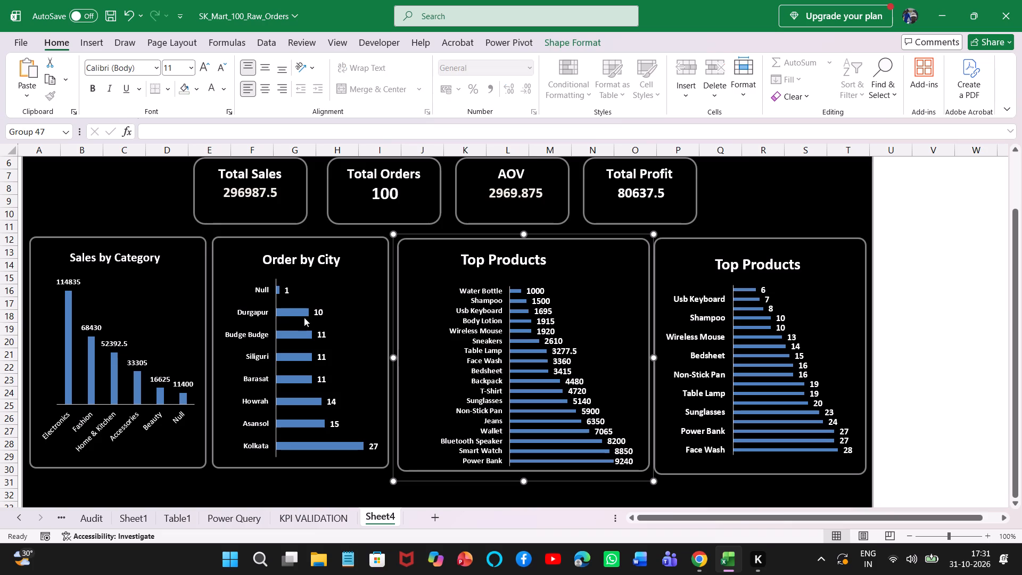
{"action": "left_click", "coordinate": [182, 300]}
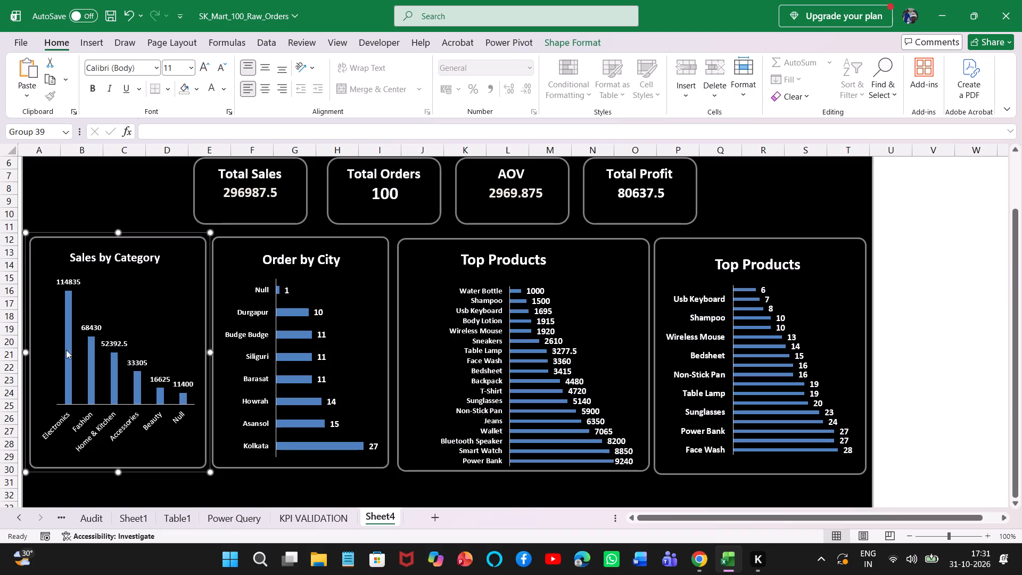
{"action": "left_click_drag", "start_coordinate": [26, 355], "coordinate": [36, 357]}
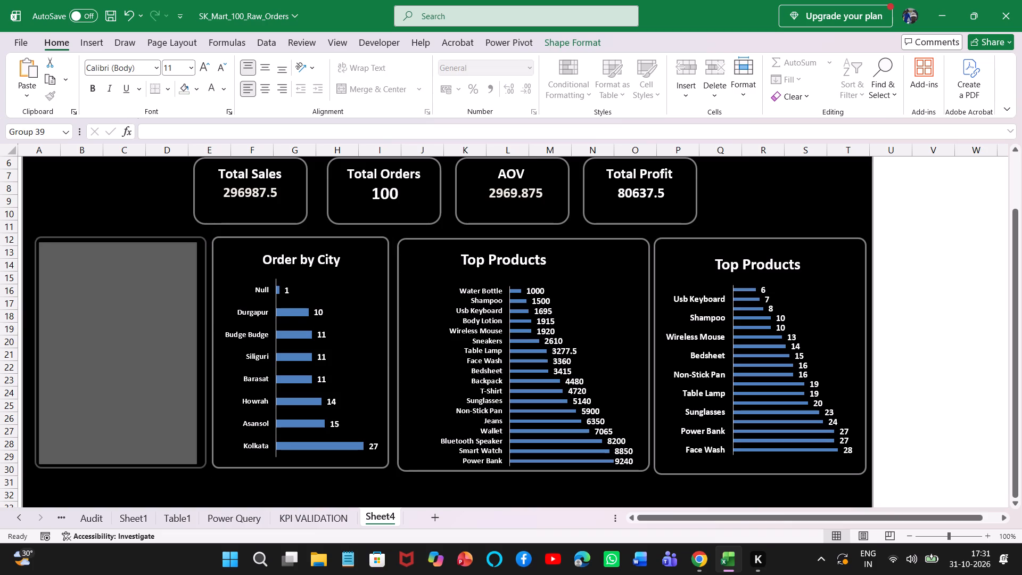
{"action": "left_click_drag", "start_coordinate": [36, 357], "coordinate": [43, 359]}
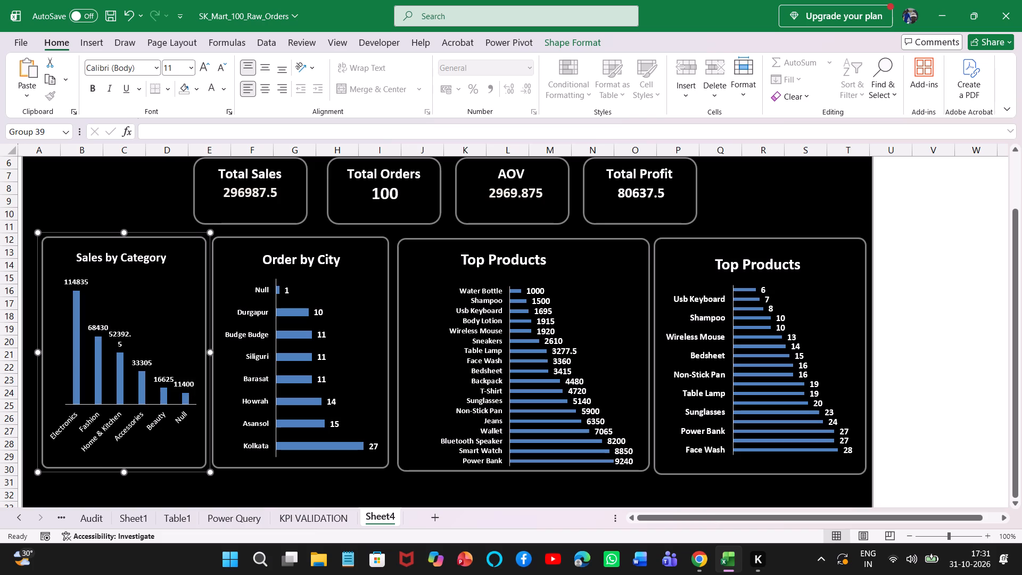
{"action": "left_click_drag", "start_coordinate": [89, 233], "coordinate": [75, 235]}
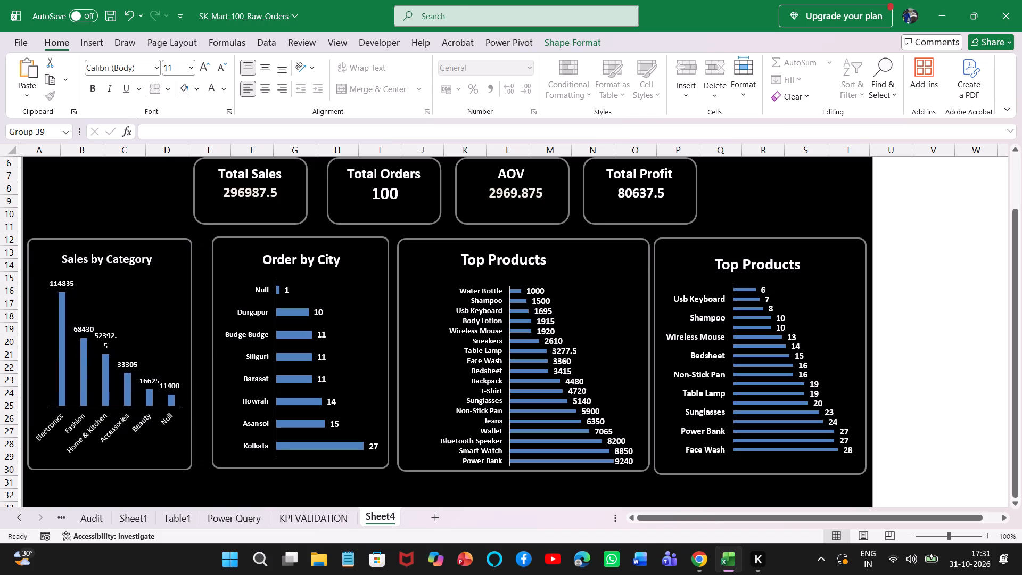
{"action": "left_click_drag", "start_coordinate": [75, 235], "coordinate": [76, 232]}
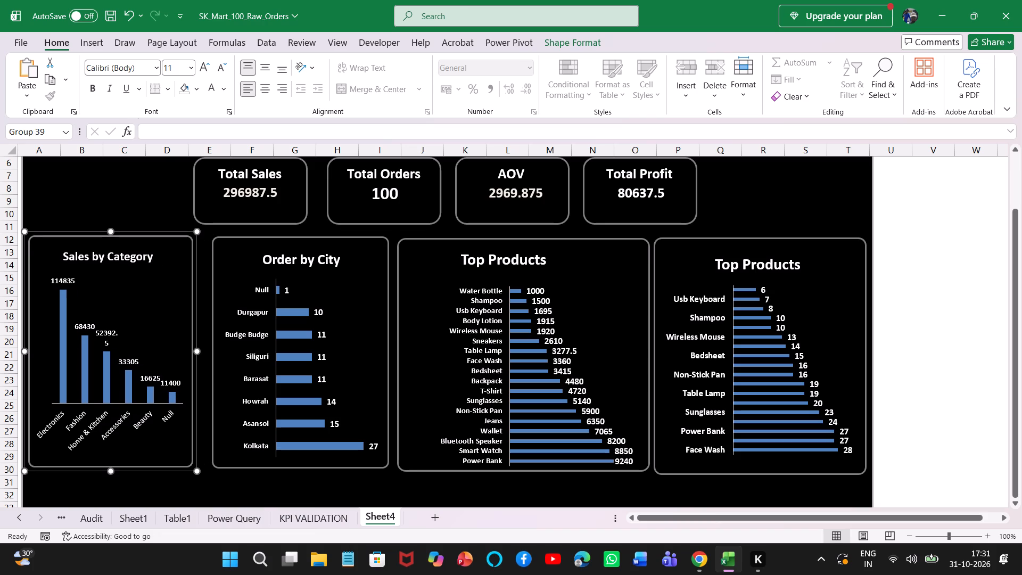
Move the Order by City group left so it sits next to Sales by Category, starting at about column E.
{"action": "left_click", "coordinate": [226, 277]}
{"action": "left_click_drag", "start_coordinate": [233, 233], "coordinate": [217, 234]}
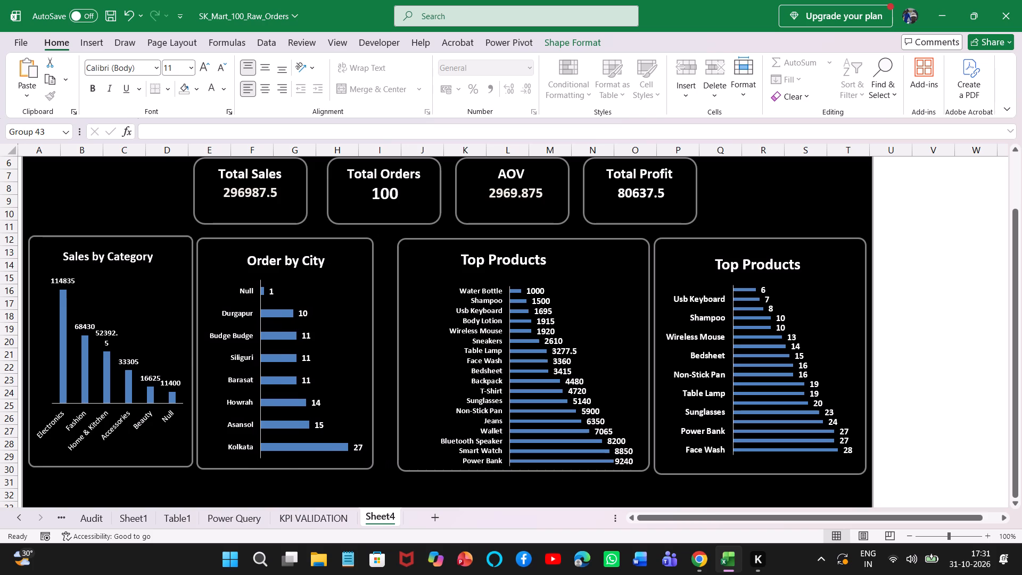
{"action": "left_click_drag", "start_coordinate": [217, 234], "coordinate": [218, 234]}
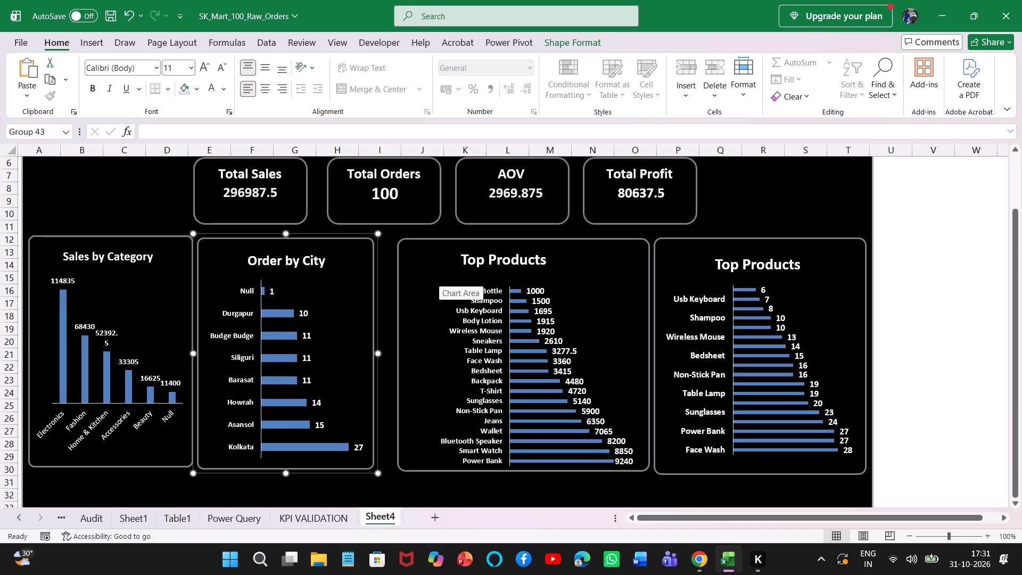
Move the first Top Products group left so it sits next to Order by City, level with the chart row.
{"action": "left_click", "coordinate": [463, 267]}
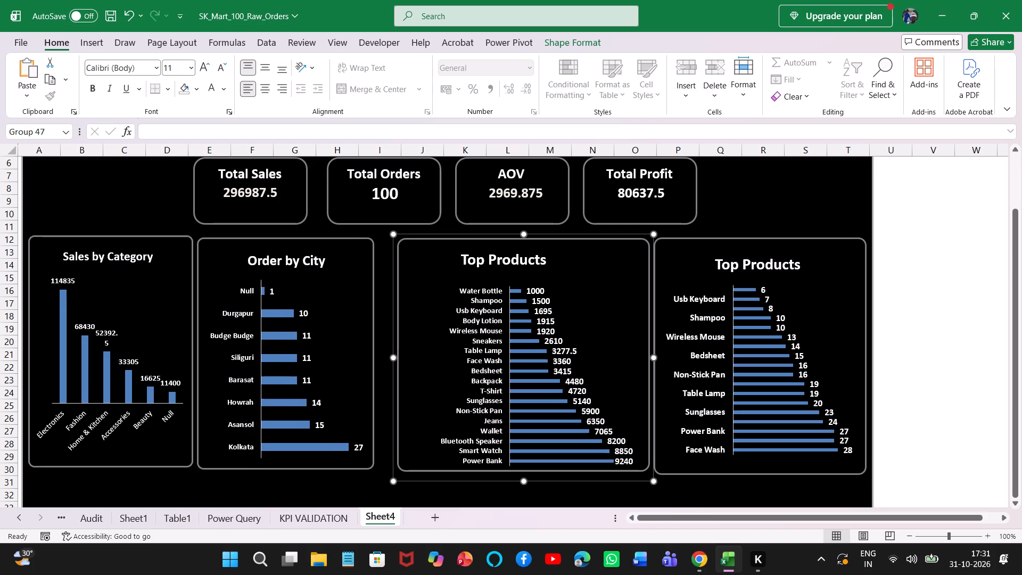
{"action": "left_click_drag", "start_coordinate": [439, 233], "coordinate": [419, 229]}
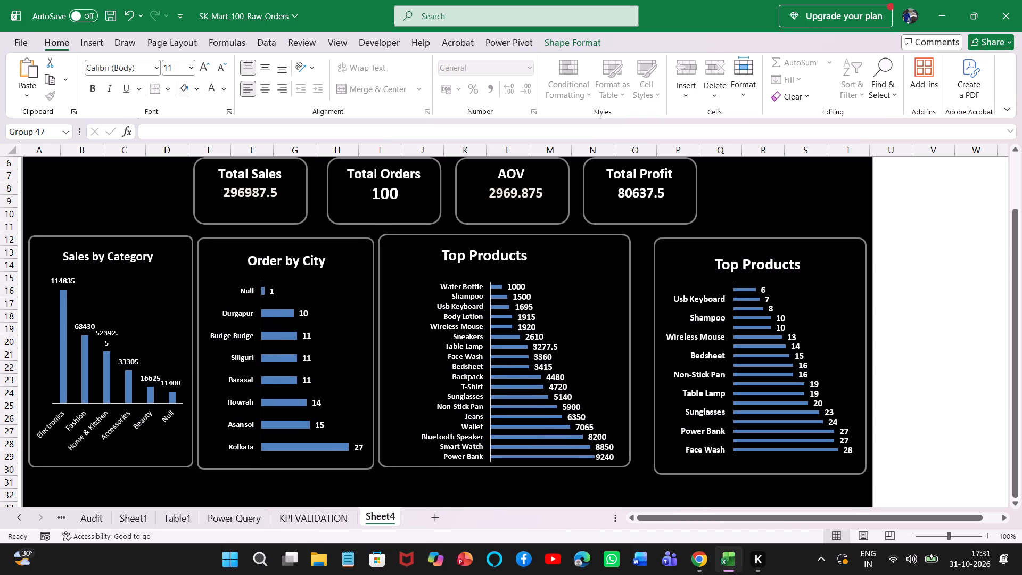
{"action": "left_click_drag", "start_coordinate": [419, 229], "coordinate": [421, 231]}
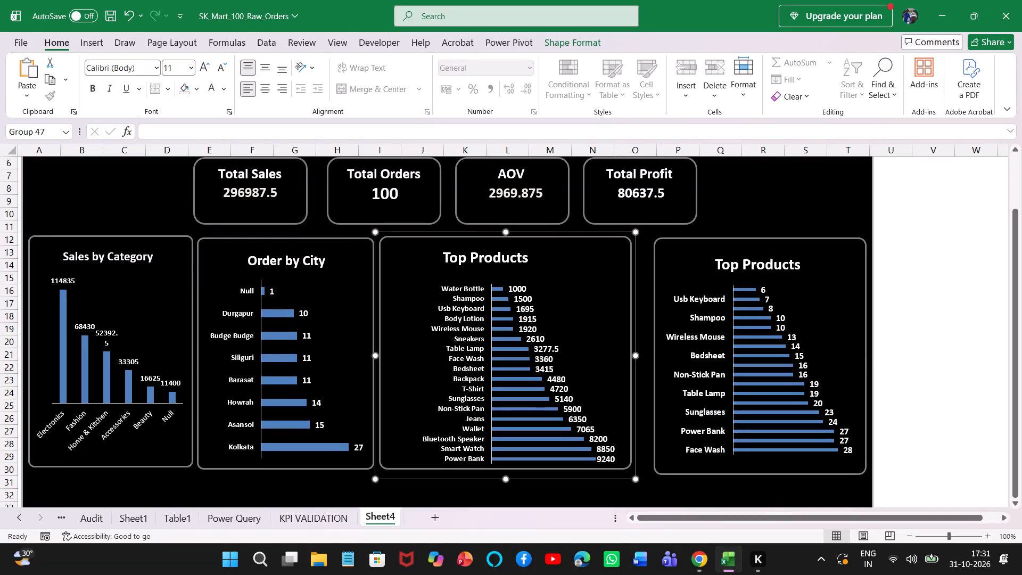
Shift the black background slightly left behind the charts and undo the last action.
{"action": "left_click", "coordinate": [670, 260]}
{"action": "left_click_drag", "start_coordinate": [683, 231], "coordinate": [681, 231]}
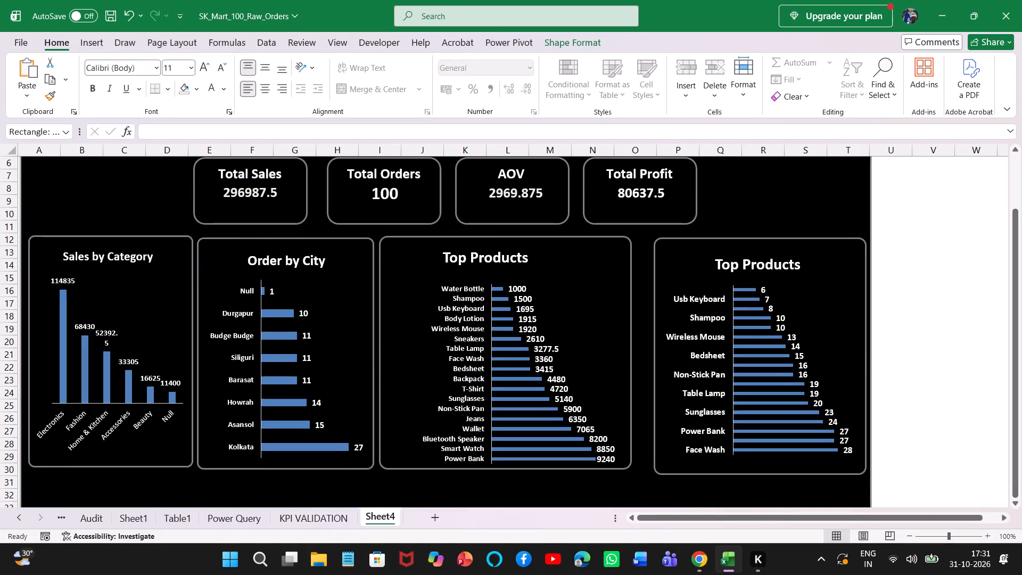
{"action": "left_click_drag", "start_coordinate": [681, 231], "coordinate": [674, 231]}
{"action": "left_click", "coordinate": [674, 231], "text": "ctrl"}
{"action": "key", "text": "ctrl+z"}
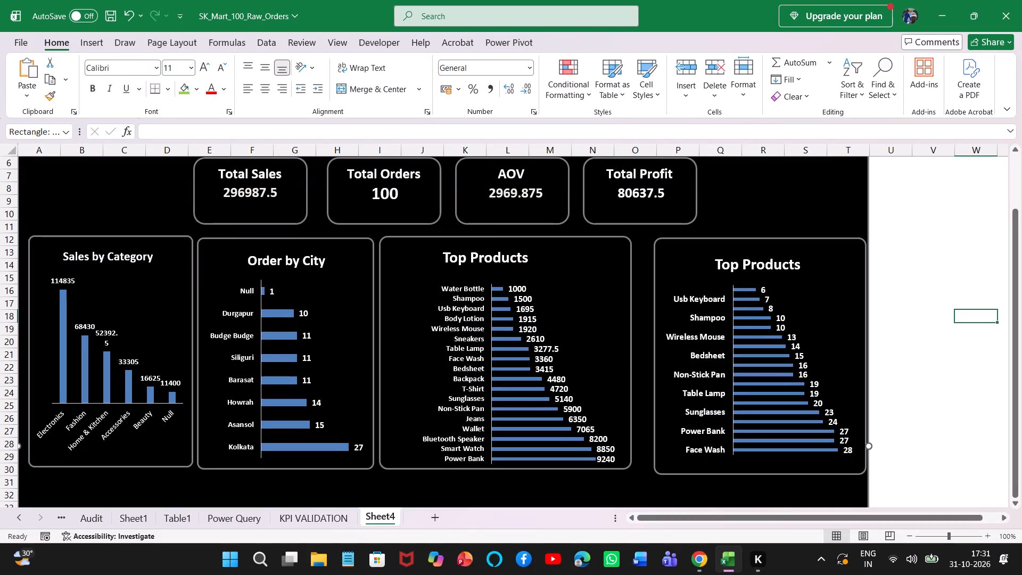
Move the second Top Products group left next to the first one, over about columns O to T.
{"action": "left_click", "coordinate": [713, 246]}
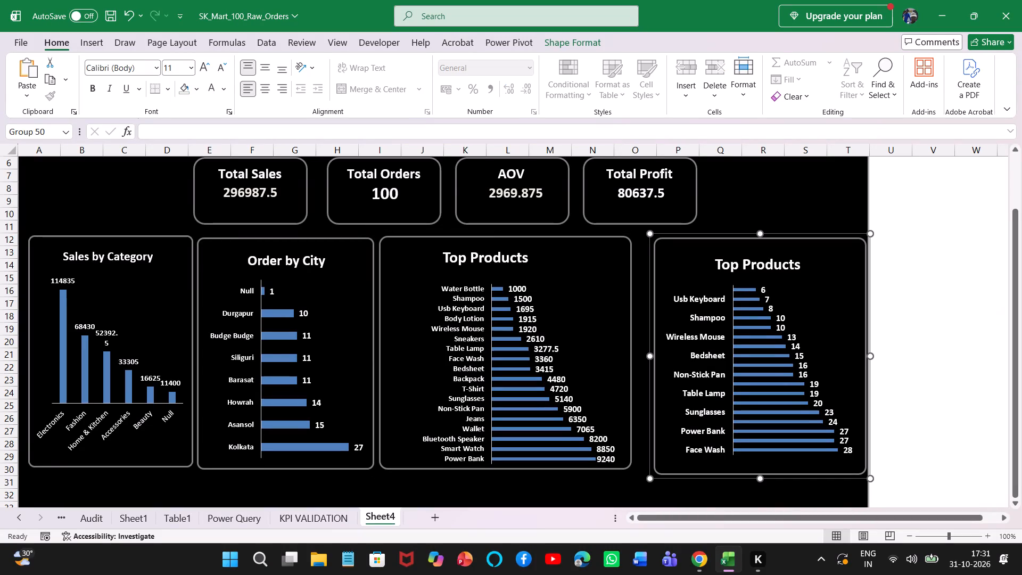
{"action": "left_click_drag", "start_coordinate": [710, 233], "coordinate": [695, 231]}
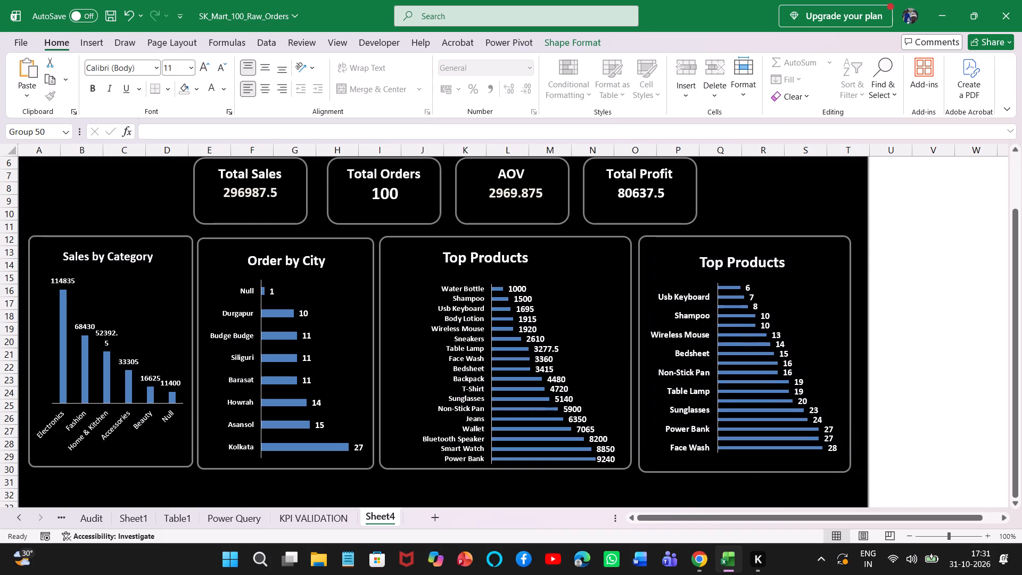
Widen the second Top Products group so its right edge sits just inside the black background's edge in column T.
{"action": "left_click_drag", "start_coordinate": [695, 231], "coordinate": [695, 231]}
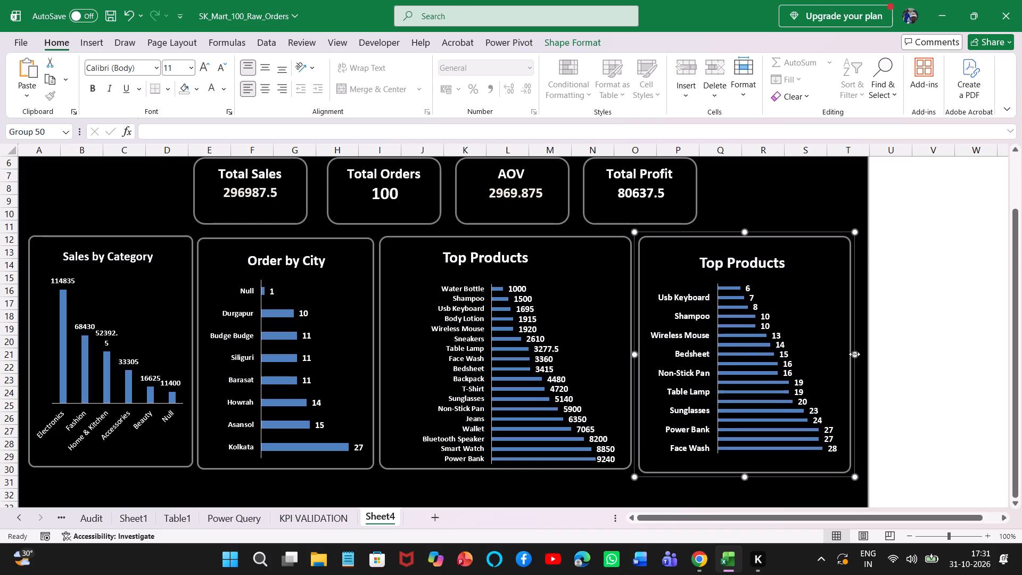
{"action": "left_click_drag", "start_coordinate": [854, 354], "coordinate": [867, 354]}
{"action": "left_click", "coordinate": [931, 359]}
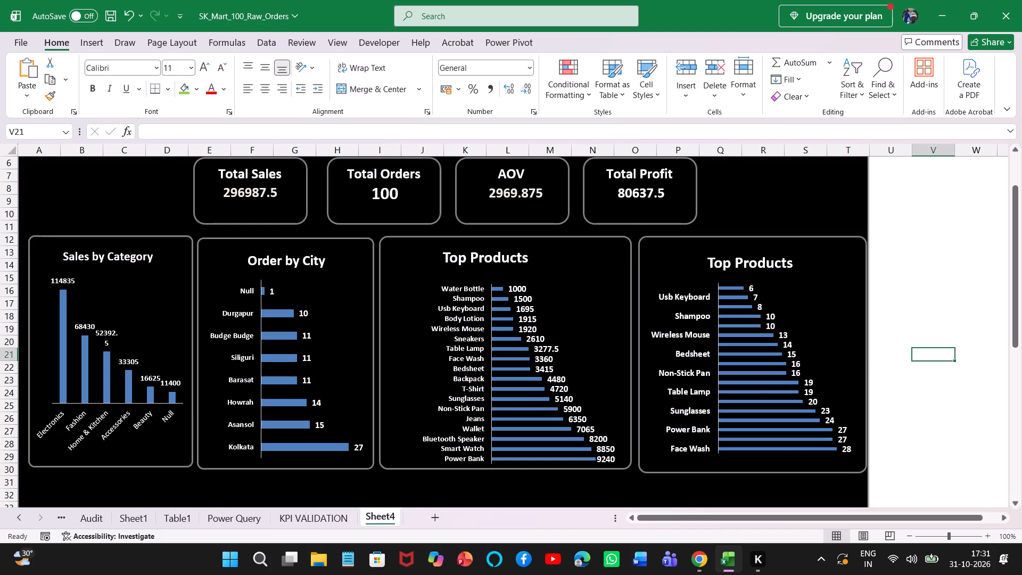
{"action": "left_click", "coordinate": [836, 355]}
{"action": "left_click_drag", "start_coordinate": [870, 356], "coordinate": [868, 356]}
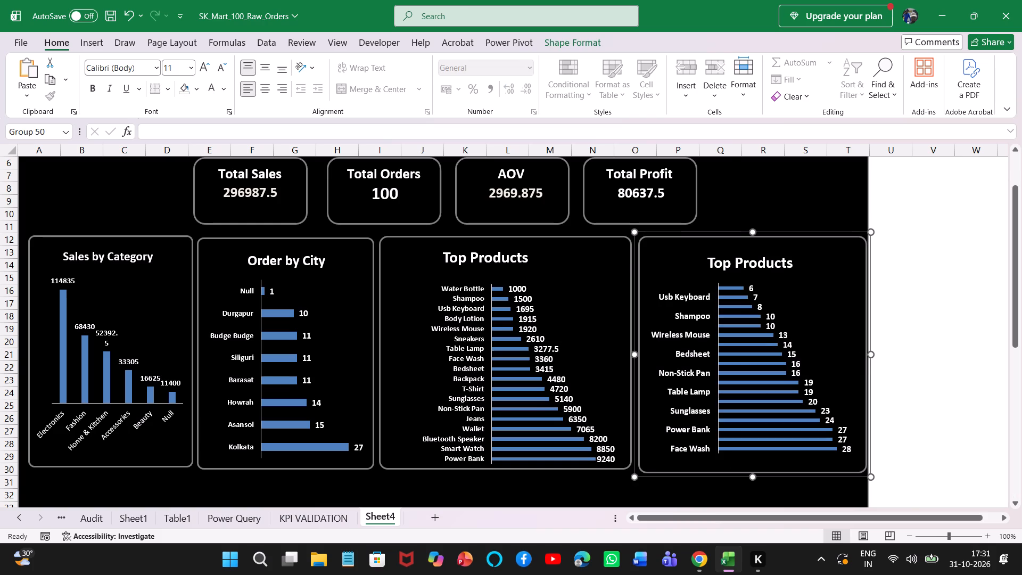
{"action": "left_click_drag", "start_coordinate": [868, 356], "coordinate": [864, 356]}
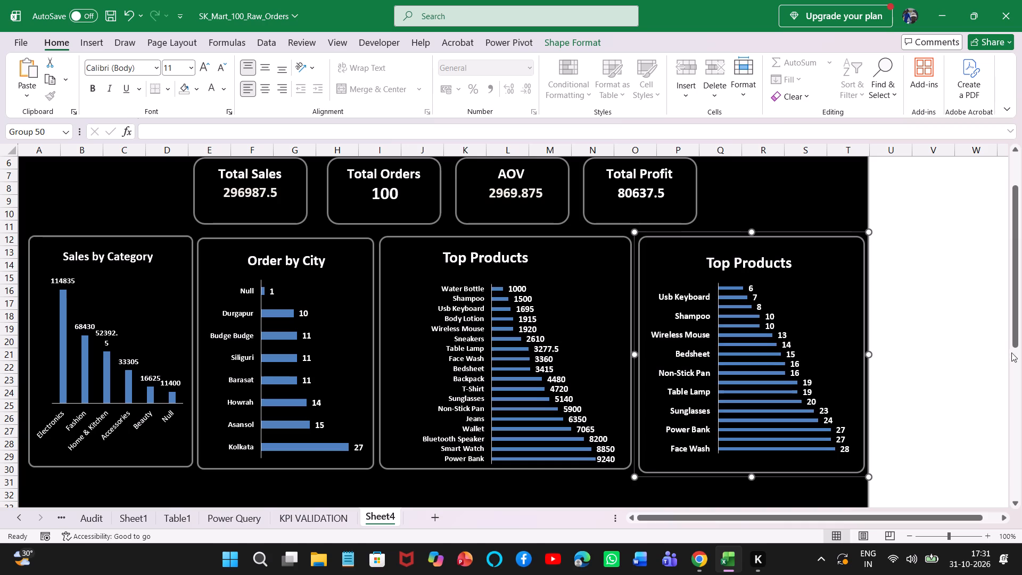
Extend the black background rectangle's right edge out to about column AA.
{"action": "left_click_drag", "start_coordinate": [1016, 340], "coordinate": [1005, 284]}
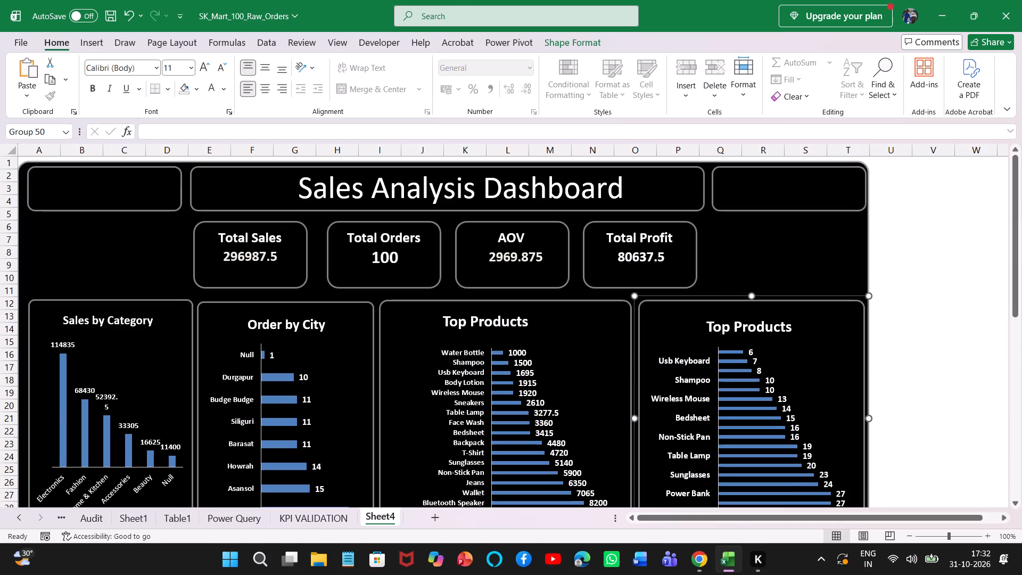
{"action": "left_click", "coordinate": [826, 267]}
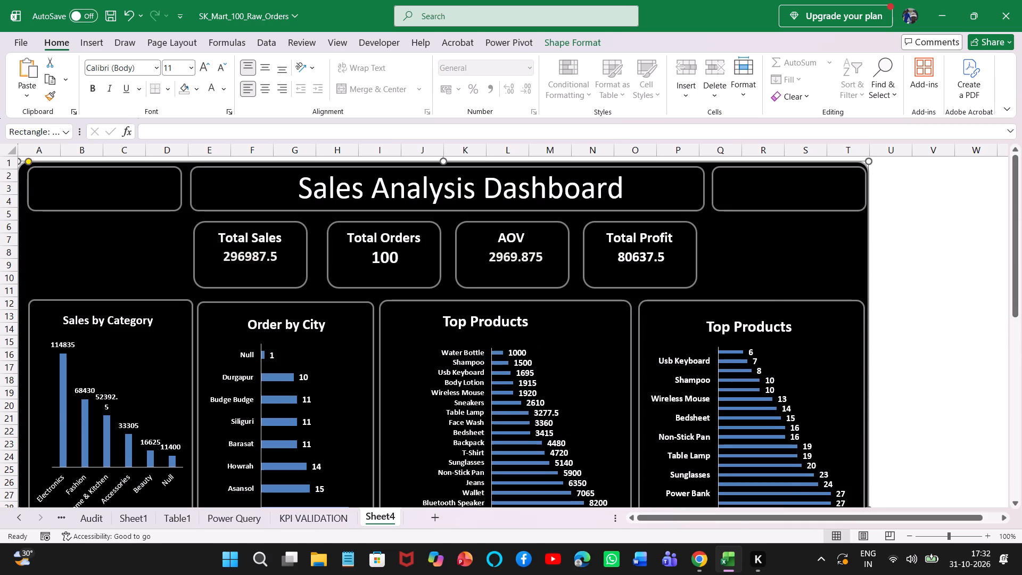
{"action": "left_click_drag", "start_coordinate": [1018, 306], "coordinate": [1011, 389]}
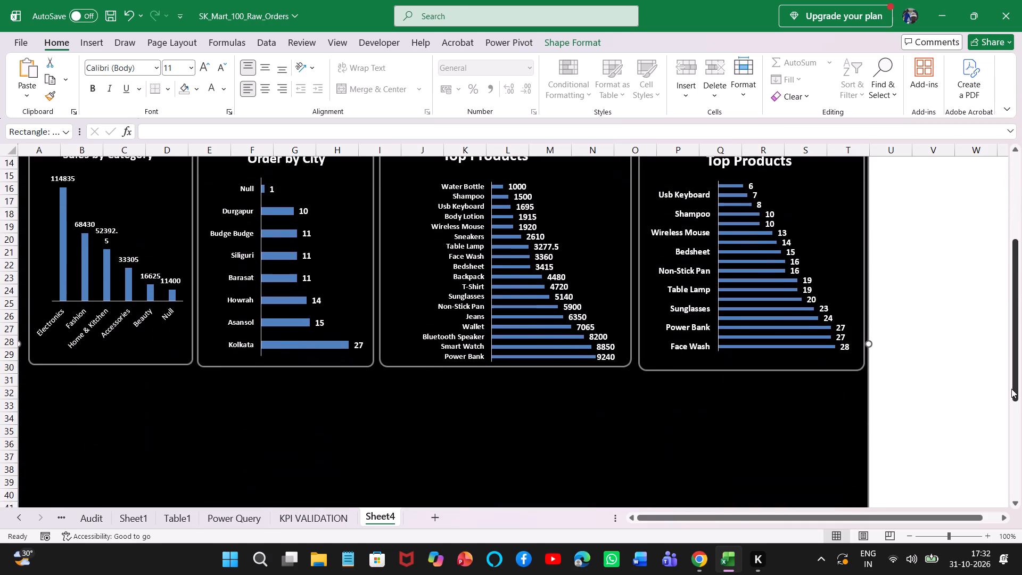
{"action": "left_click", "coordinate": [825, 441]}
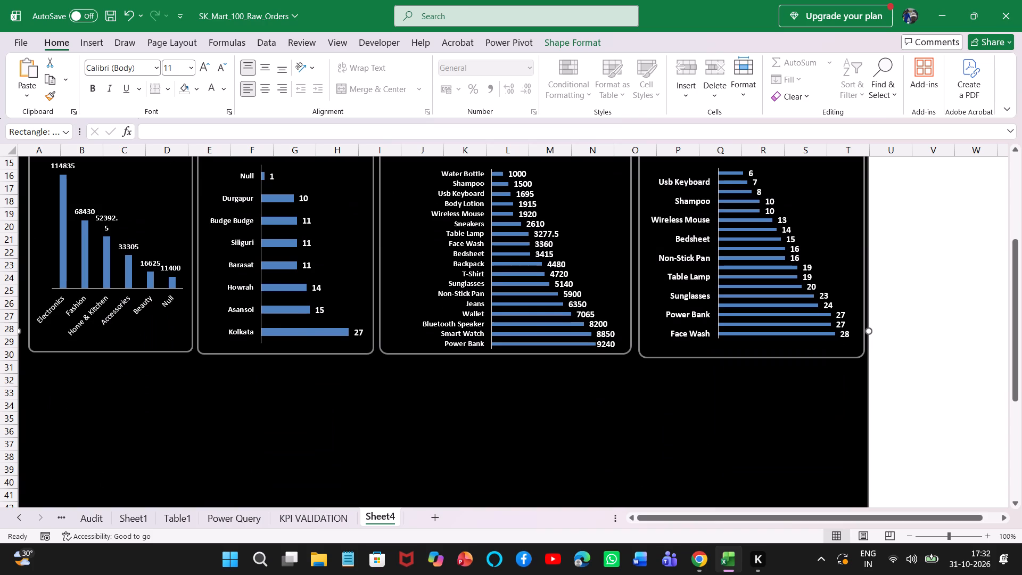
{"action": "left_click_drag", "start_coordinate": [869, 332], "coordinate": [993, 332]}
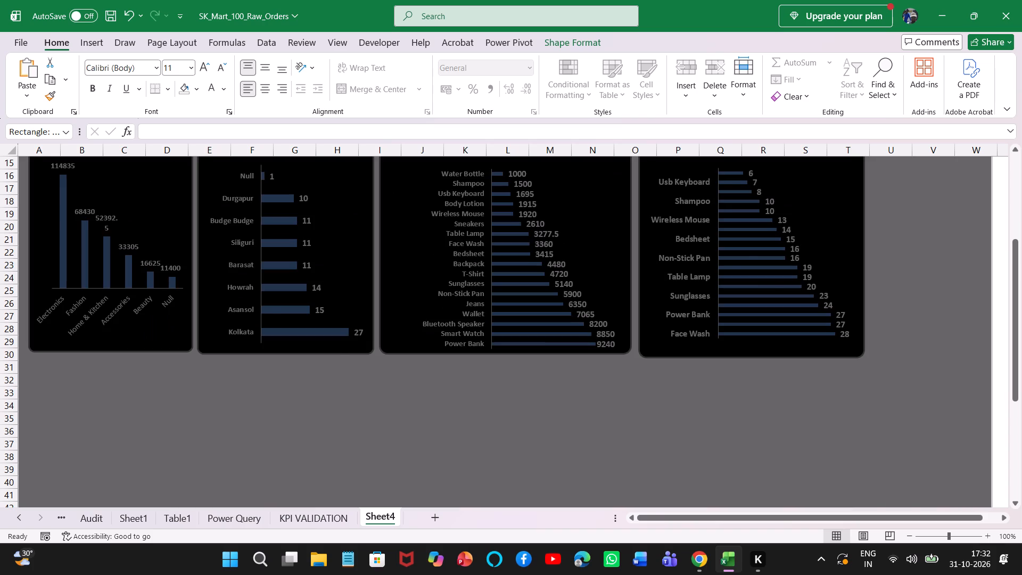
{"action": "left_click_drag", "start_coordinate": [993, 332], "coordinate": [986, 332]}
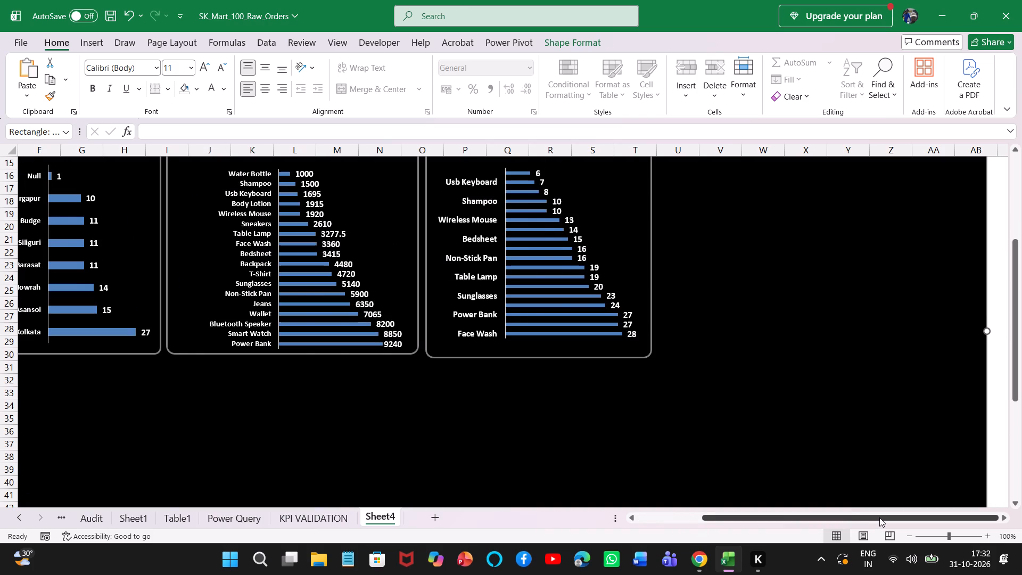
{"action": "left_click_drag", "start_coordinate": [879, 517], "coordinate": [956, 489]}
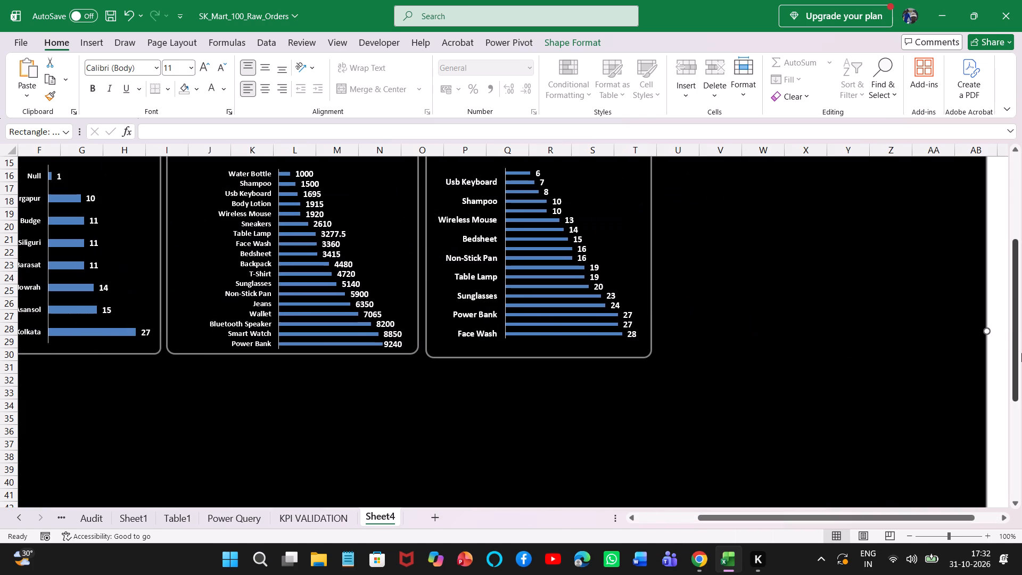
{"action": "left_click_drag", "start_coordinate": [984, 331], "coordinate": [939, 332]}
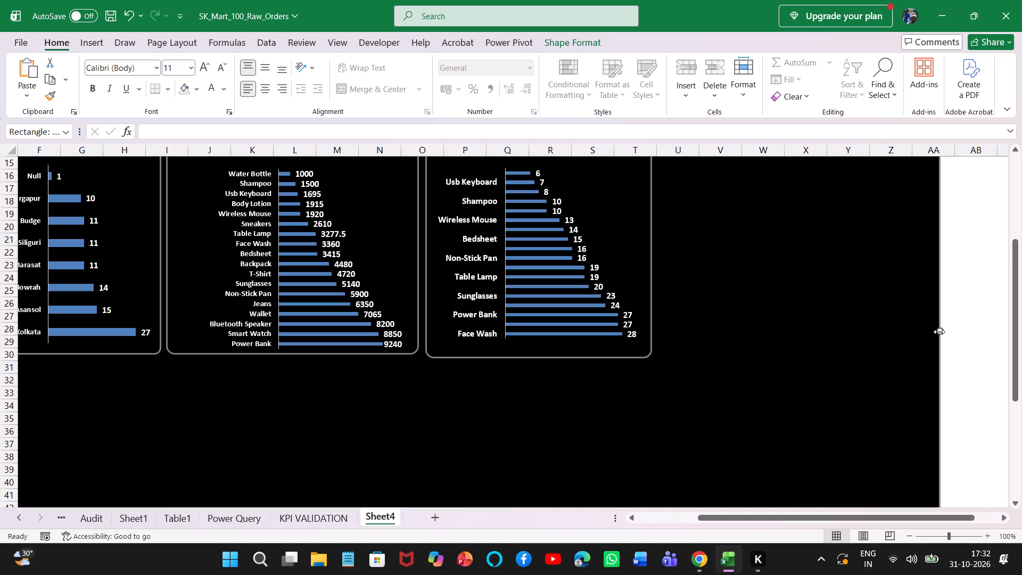
Review the dashboard from the title row down to the bottom of the charts against the widened background.
{"action": "left_click_drag", "start_coordinate": [838, 517], "coordinate": [729, 521]}
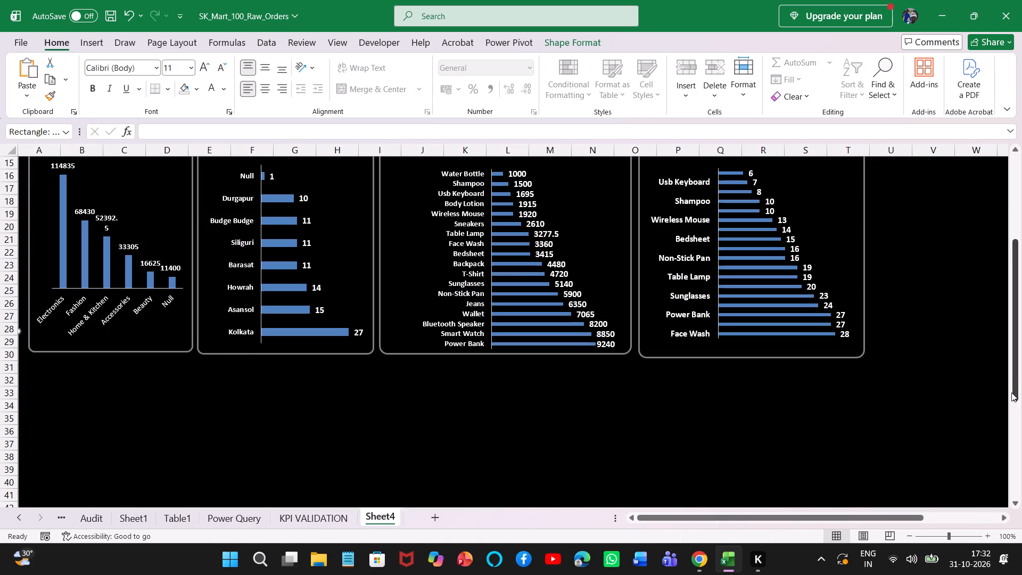
{"action": "left_click_drag", "start_coordinate": [1015, 393], "coordinate": [1013, 314]}
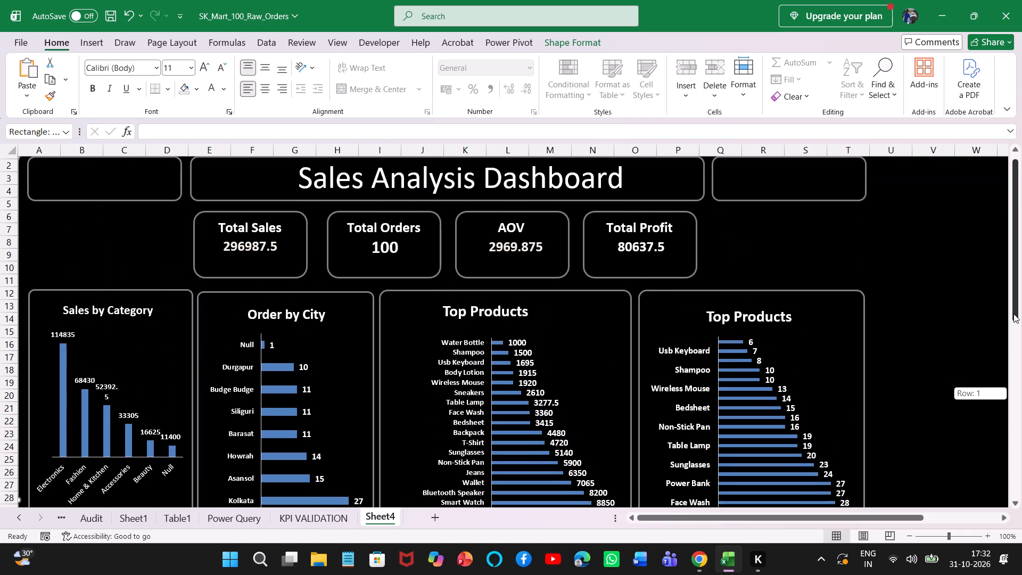
{"action": "left_click_drag", "start_coordinate": [1013, 314], "coordinate": [1013, 326]}
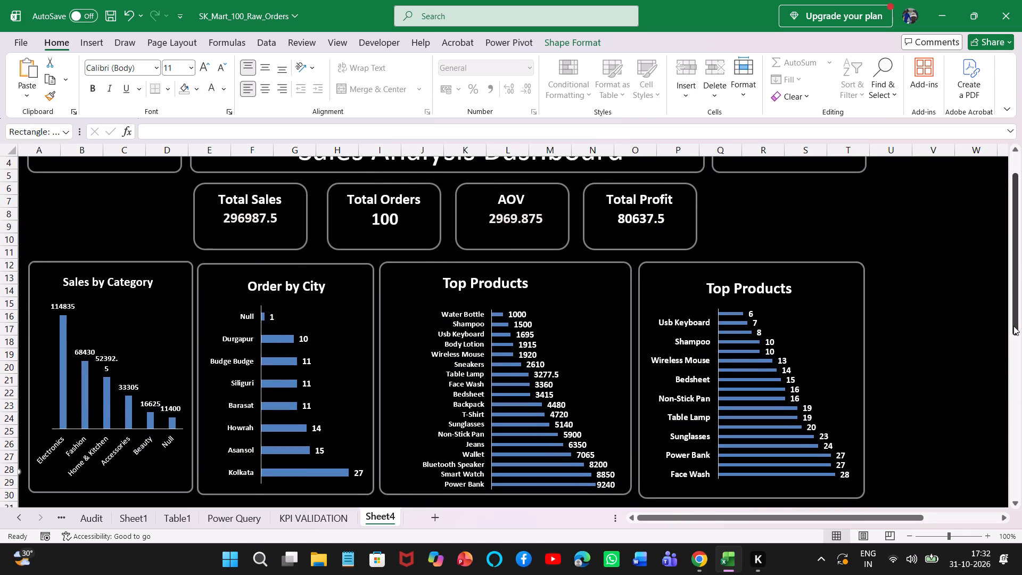
{"action": "left_click_drag", "start_coordinate": [1018, 324], "coordinate": [1009, 296]}
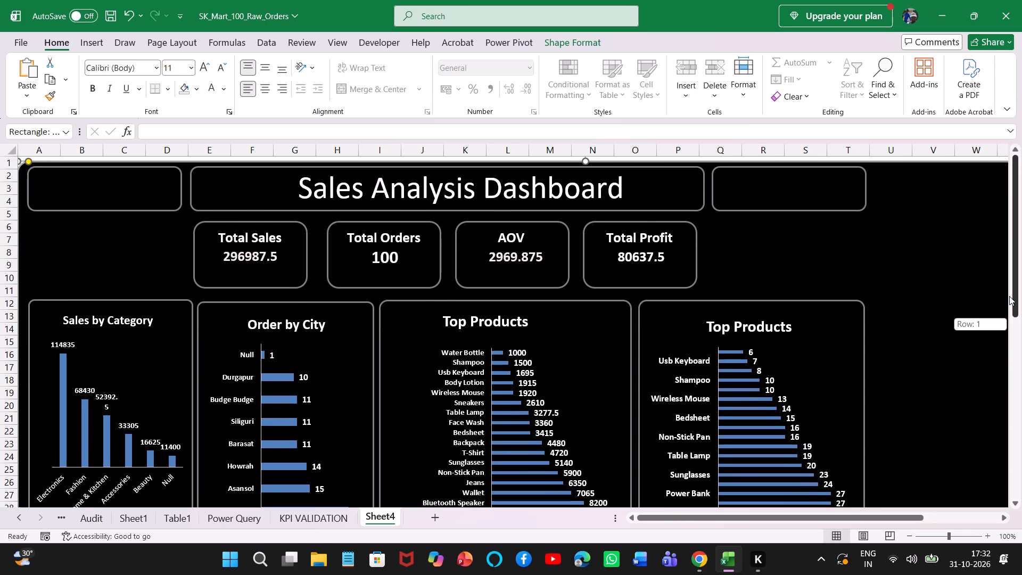
{"action": "left_click_drag", "start_coordinate": [1009, 296], "coordinate": [1009, 309]}
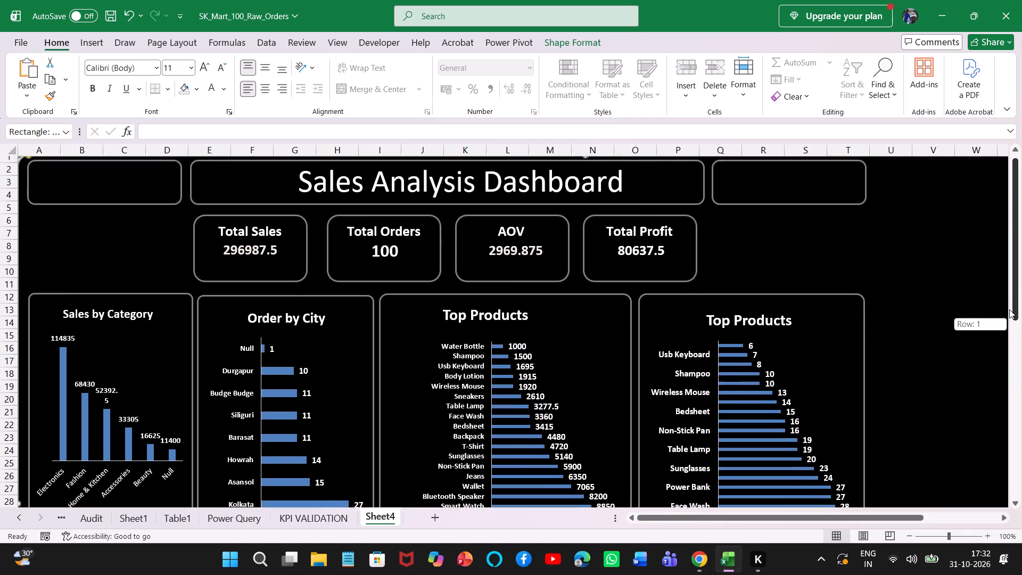
{"action": "left_click_drag", "start_coordinate": [1009, 309], "coordinate": [1008, 295]}
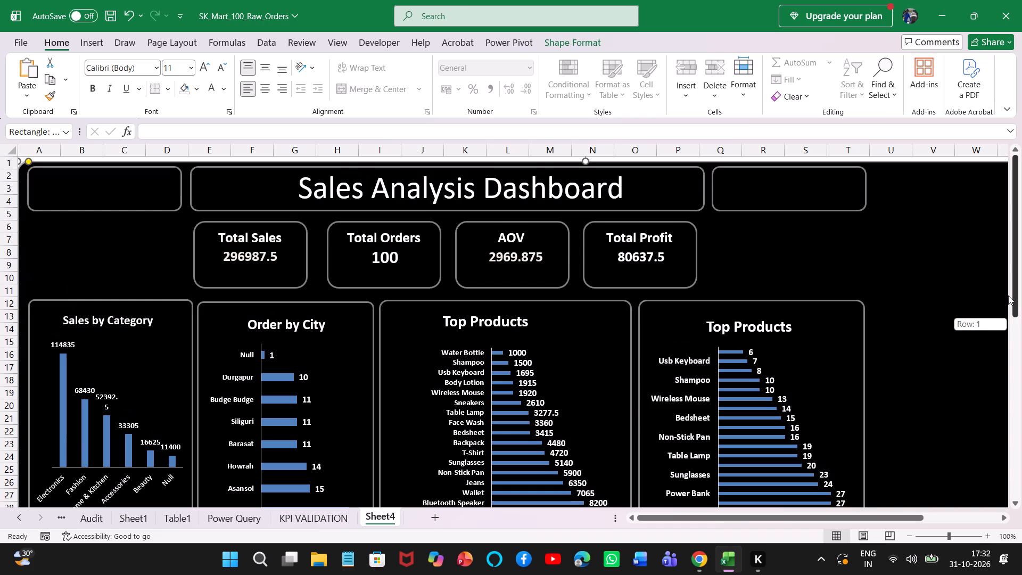
{"action": "left_click_drag", "start_coordinate": [1008, 295], "coordinate": [1019, 351]}
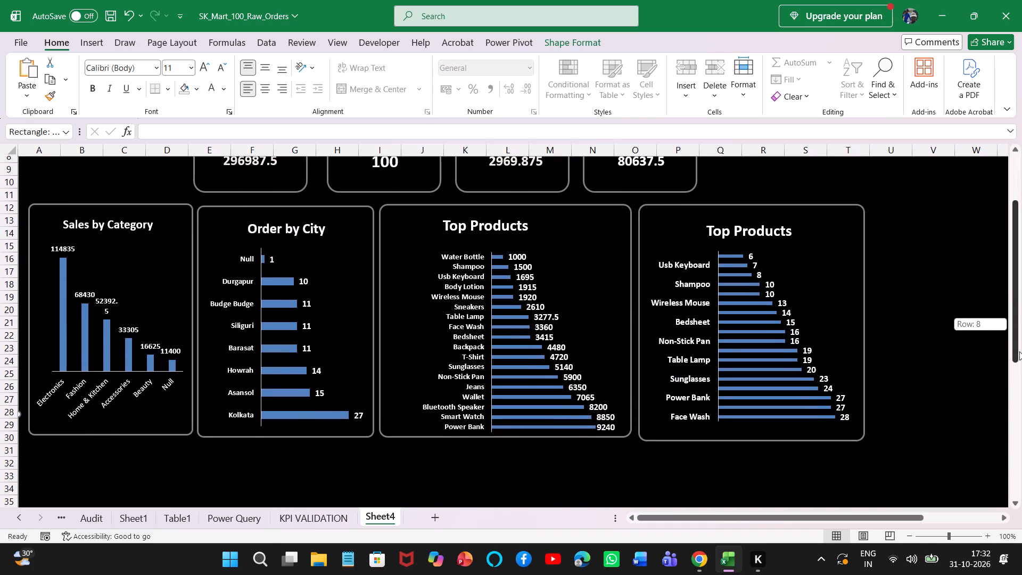
{"action": "left_click_drag", "start_coordinate": [1019, 351], "coordinate": [1015, 298]}
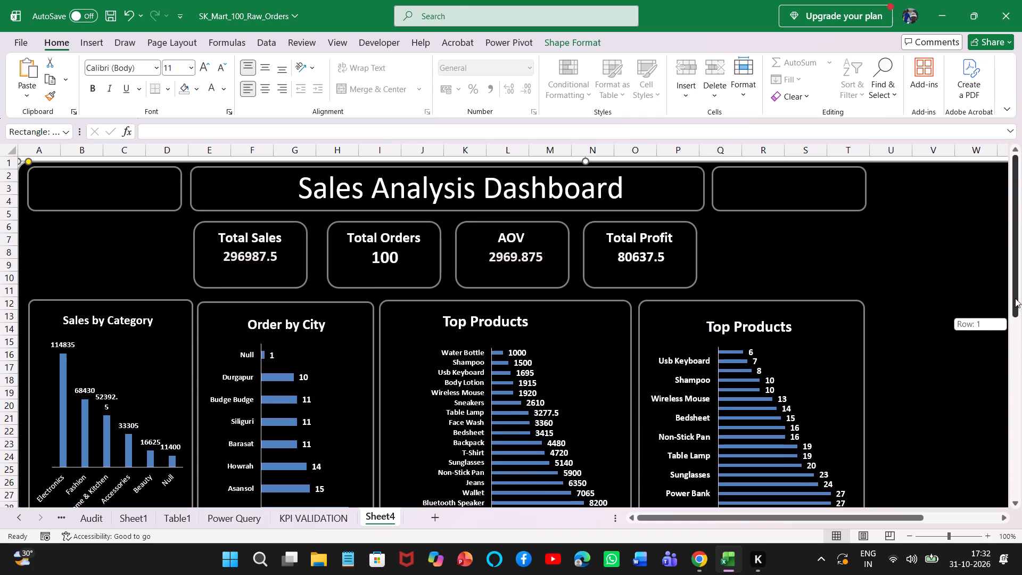
{"action": "left_click_drag", "start_coordinate": [1015, 298], "coordinate": [1012, 305]}
{"action": "left_click_drag", "start_coordinate": [1012, 305], "coordinate": [1012, 301]}
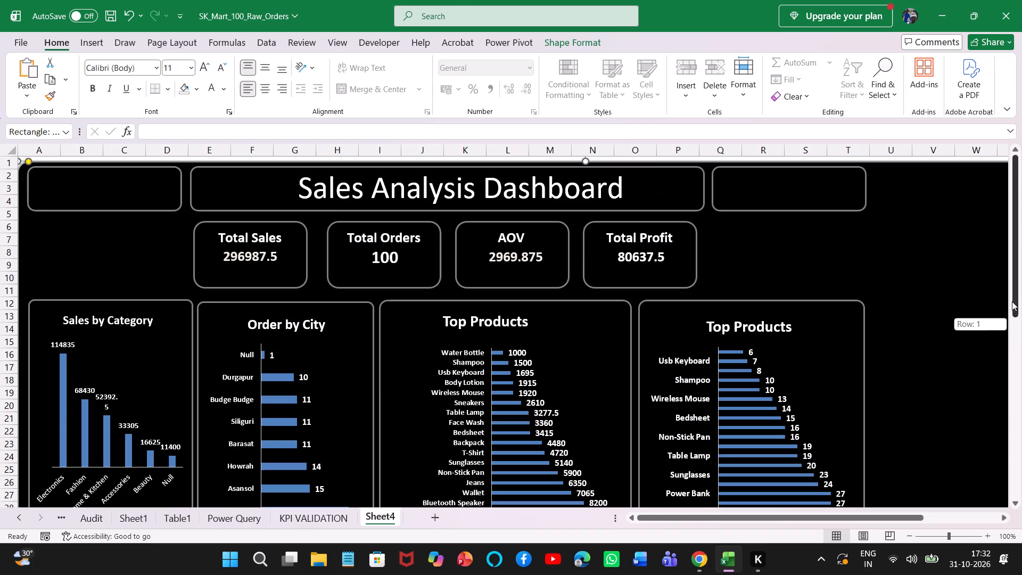
{"action": "left_click_drag", "start_coordinate": [1012, 301], "coordinate": [1012, 334]}
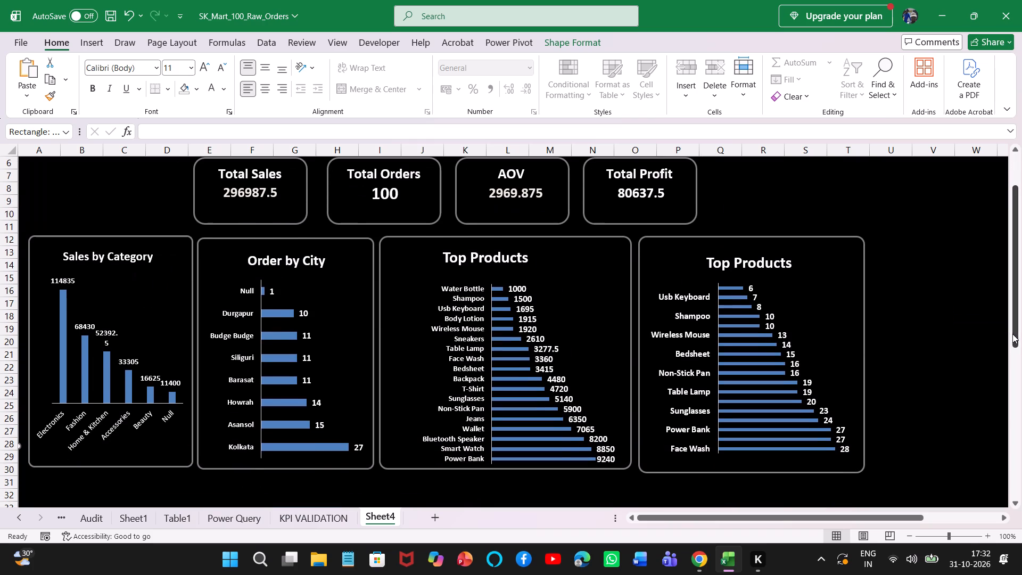
Narrow the black background so its right edge ends just past the second Top Products group, at about the start of column U.
{"action": "left_click", "coordinate": [821, 343]}
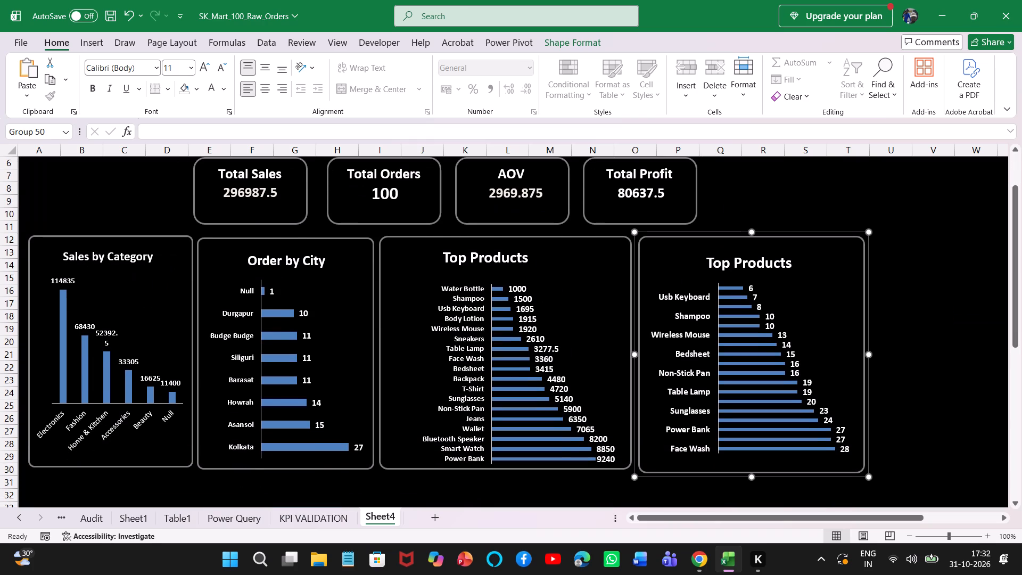
{"action": "left_click", "coordinate": [975, 355]}
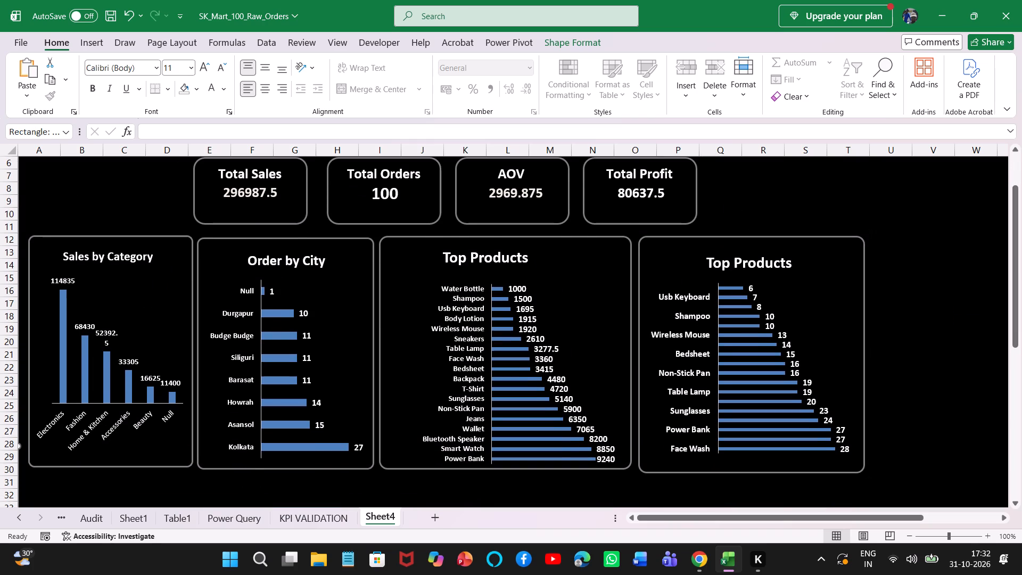
{"action": "left_click", "coordinate": [971, 448]}
{"action": "left_click_drag", "start_coordinate": [919, 517], "coordinate": [921, 517]}
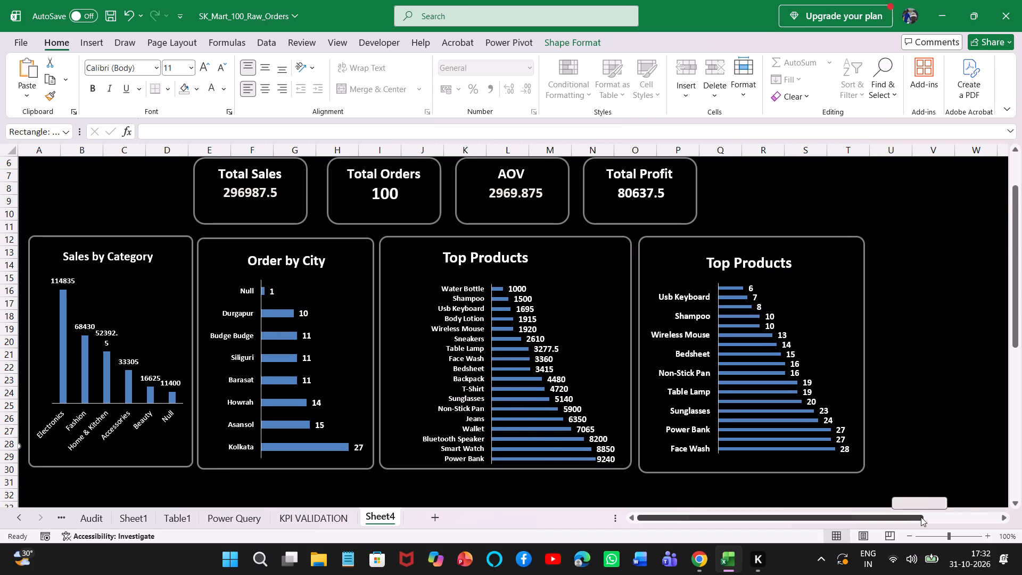
{"action": "left_click_drag", "start_coordinate": [921, 517], "coordinate": [972, 502]}
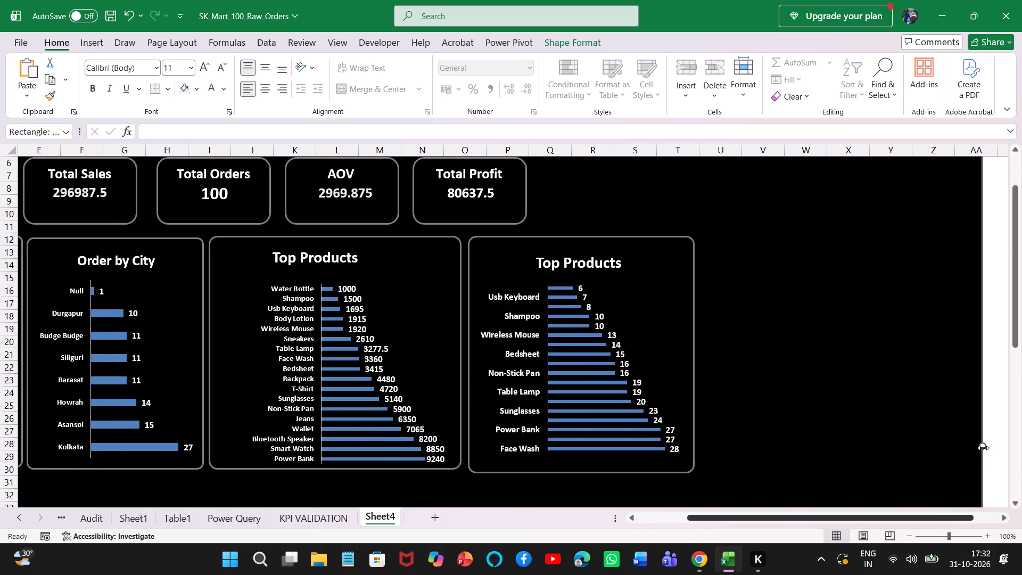
{"action": "left_click_drag", "start_coordinate": [983, 448], "coordinate": [710, 424]}
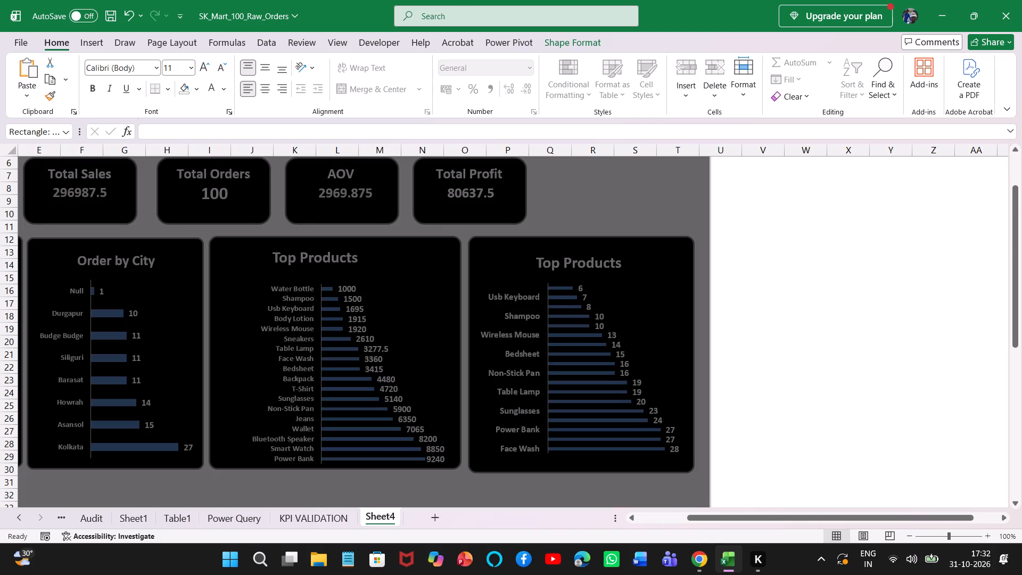
{"action": "left_click_drag", "start_coordinate": [710, 424], "coordinate": [706, 423]}
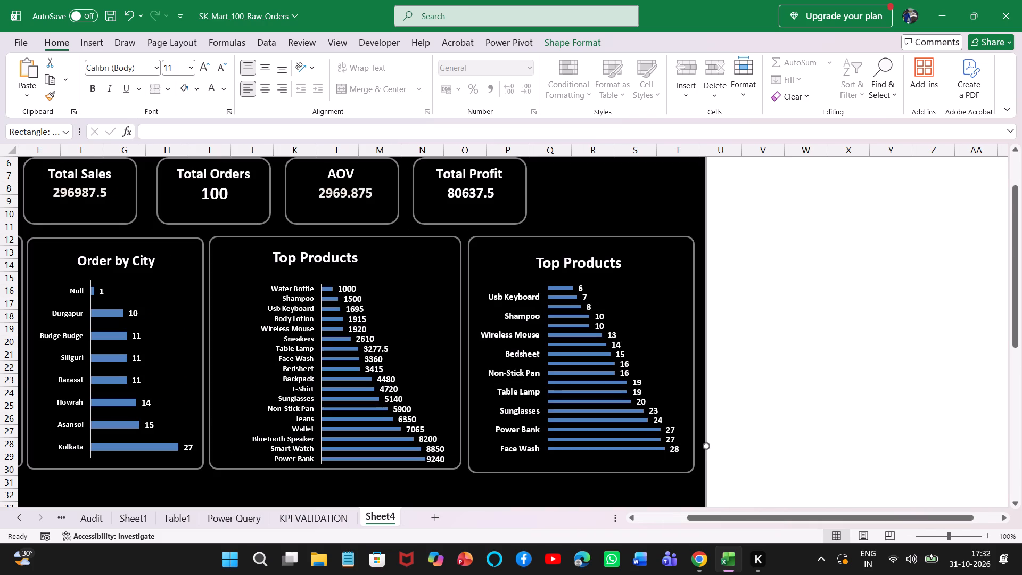
Review the dashboard from the title row down to the charts and check the Sales by Category group's size.
{"action": "left_click_drag", "start_coordinate": [903, 515], "coordinate": [827, 518]}
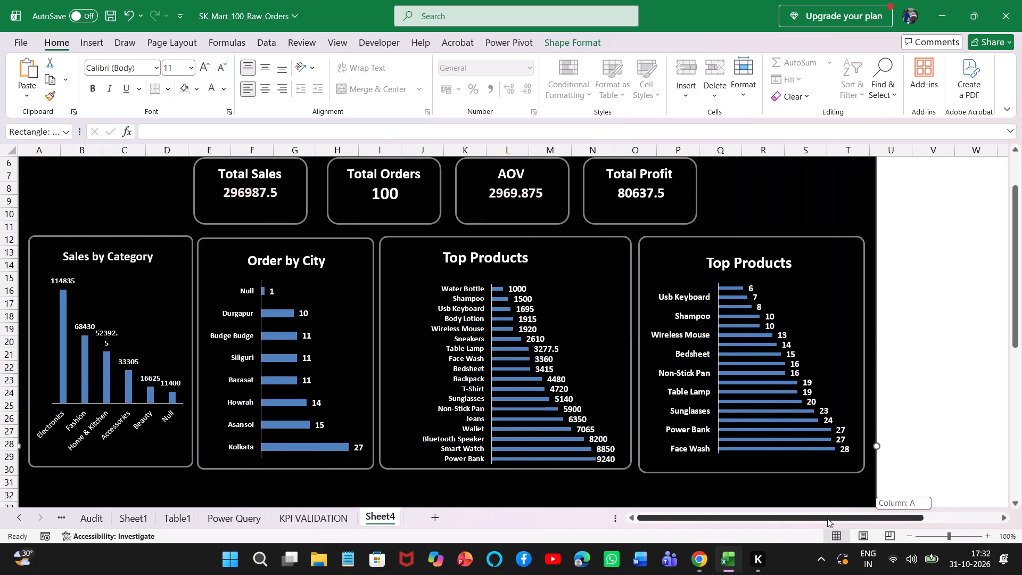
{"action": "left_click_drag", "start_coordinate": [827, 518], "coordinate": [819, 518]}
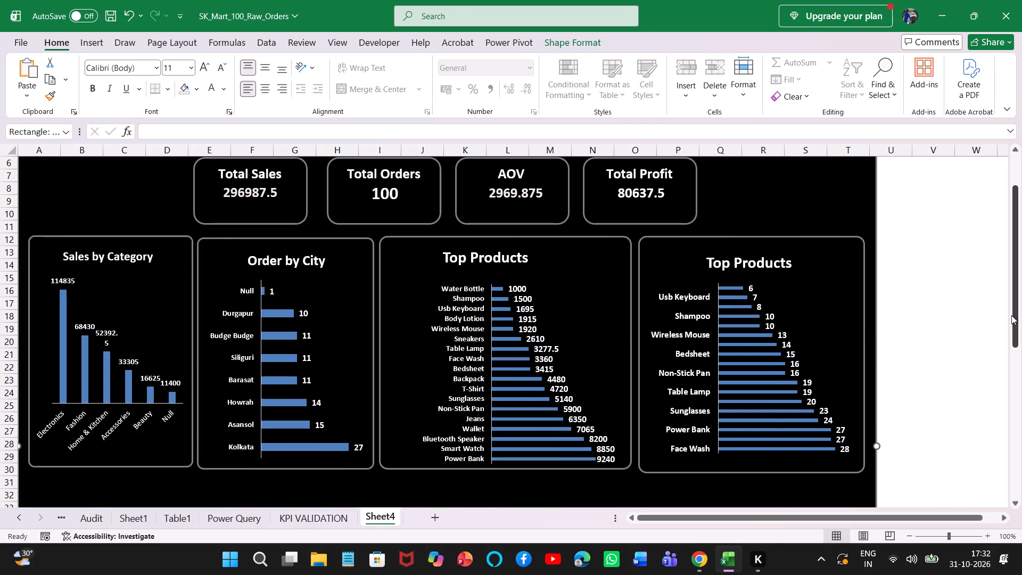
{"action": "left_click_drag", "start_coordinate": [1016, 315], "coordinate": [1014, 264]}
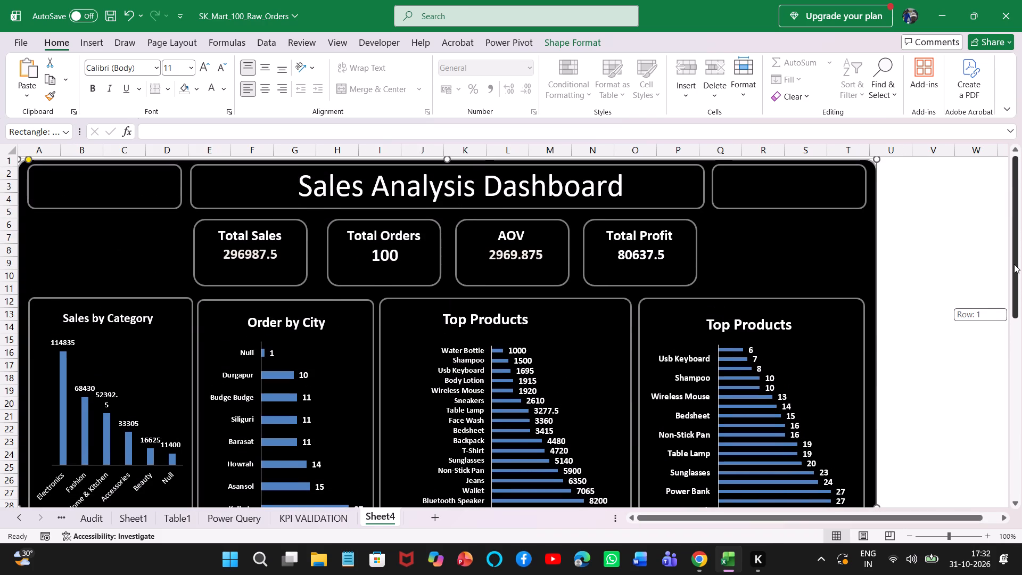
{"action": "left_click_drag", "start_coordinate": [1014, 264], "coordinate": [1018, 266]}
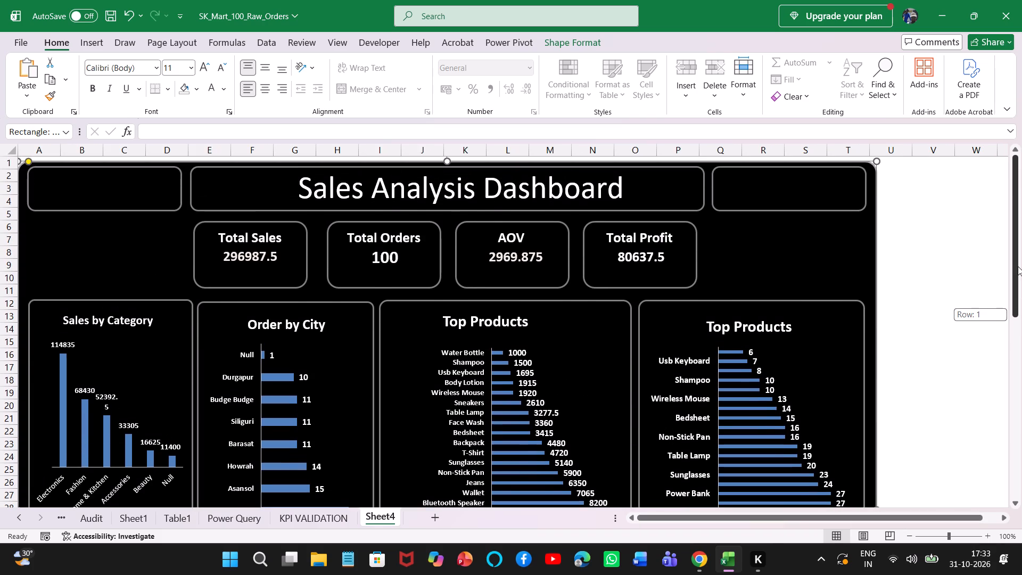
{"action": "left_click_drag", "start_coordinate": [1018, 266], "coordinate": [1018, 264]}
{"action": "left_click_drag", "start_coordinate": [1018, 264], "coordinate": [1018, 266]}
{"action": "left_click", "coordinate": [135, 368]}
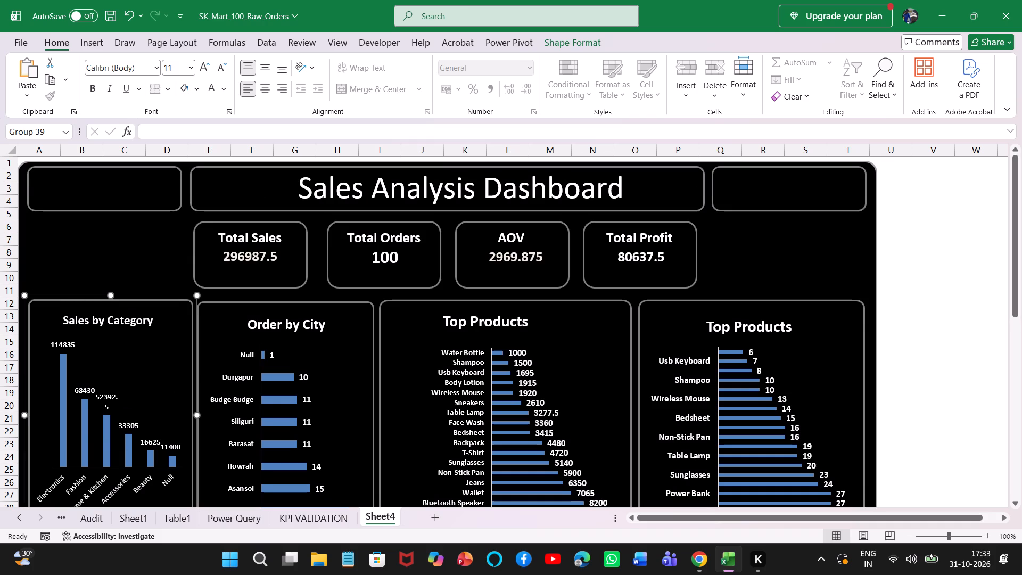
{"action": "left_click", "coordinate": [579, 37]}
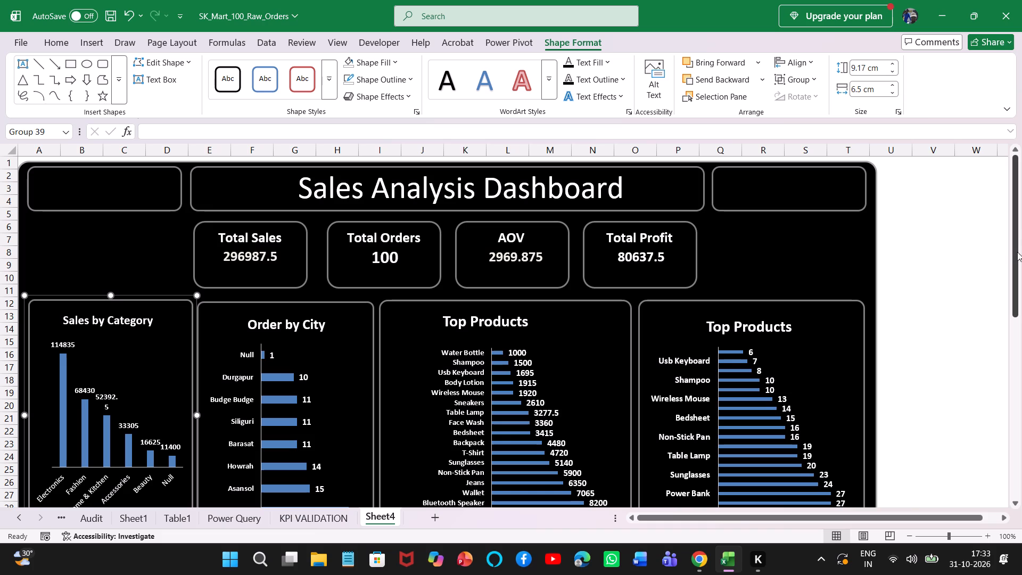
{"action": "left_click_drag", "start_coordinate": [1017, 252], "coordinate": [1012, 249]}
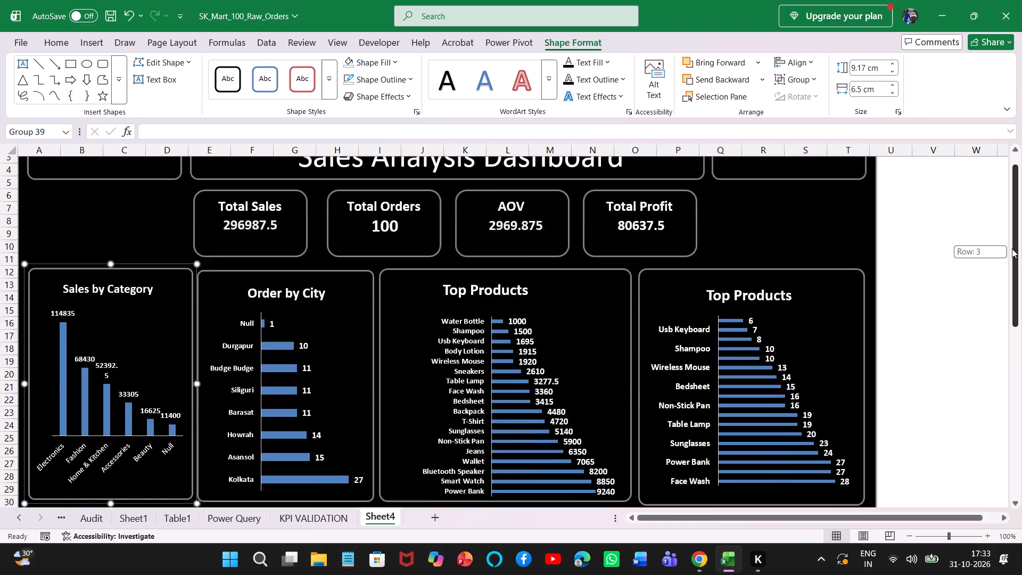
{"action": "left_click_drag", "start_coordinate": [1012, 249], "coordinate": [1010, 226]}
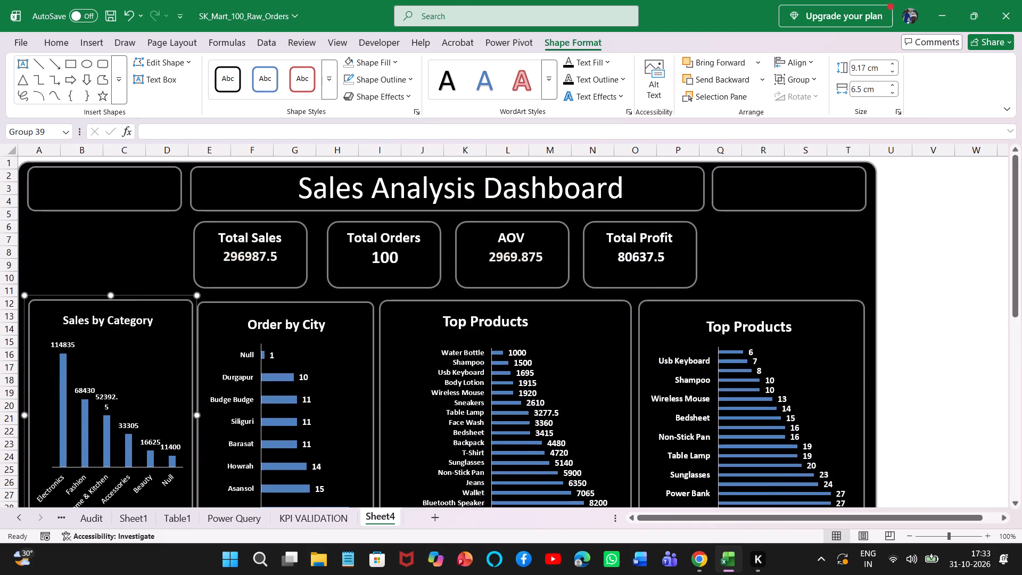
Set the Order by City chart group's width to 6.95 cm.
{"action": "left_click", "coordinate": [350, 358]}
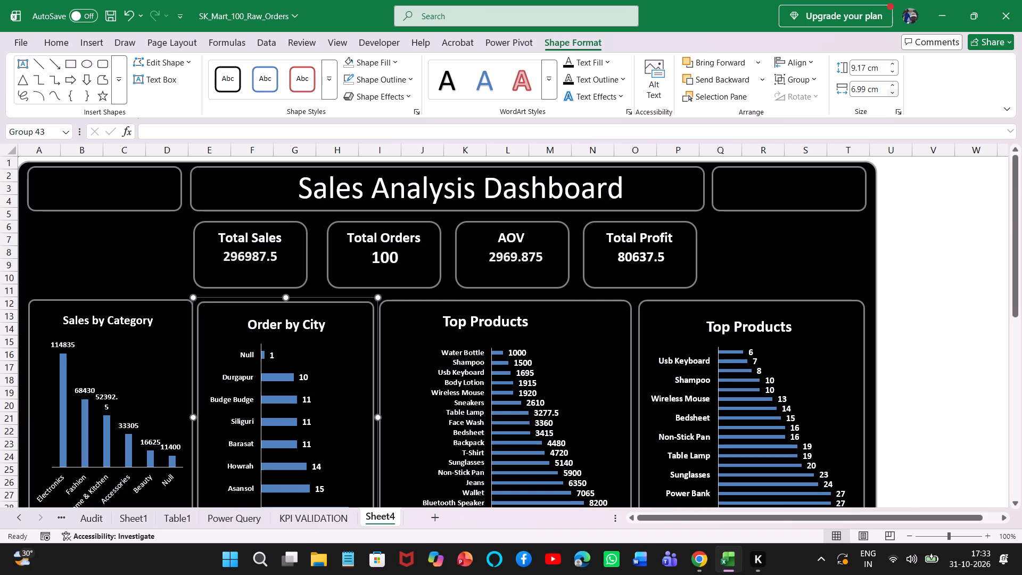
{"action": "left_click", "coordinate": [864, 85]}
{"action": "left_click", "coordinate": [864, 85]}
{"action": "key", "text": "BackSpace"}
{"action": "key", "text": "5"}
{"action": "key", "text": "Return"}
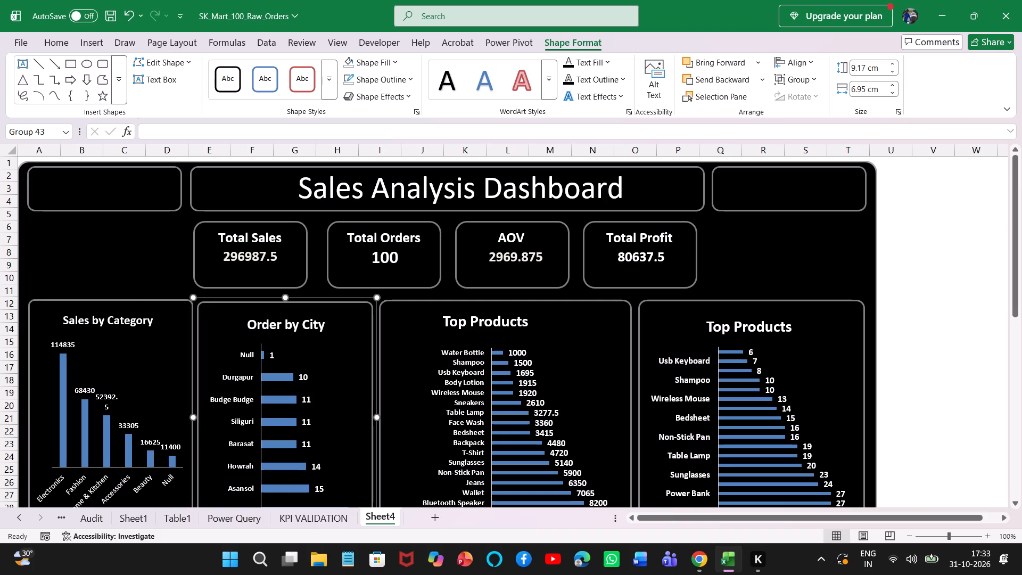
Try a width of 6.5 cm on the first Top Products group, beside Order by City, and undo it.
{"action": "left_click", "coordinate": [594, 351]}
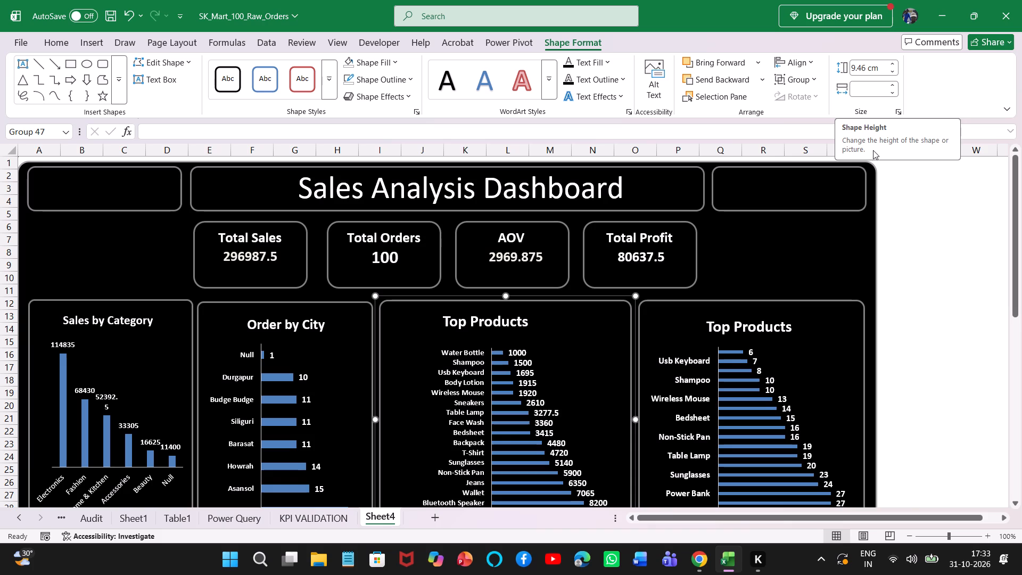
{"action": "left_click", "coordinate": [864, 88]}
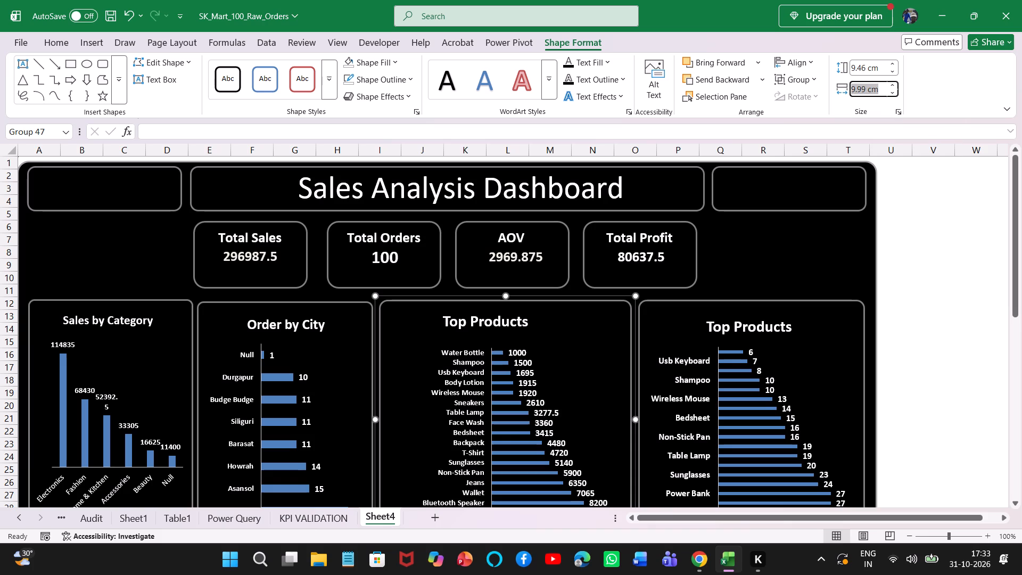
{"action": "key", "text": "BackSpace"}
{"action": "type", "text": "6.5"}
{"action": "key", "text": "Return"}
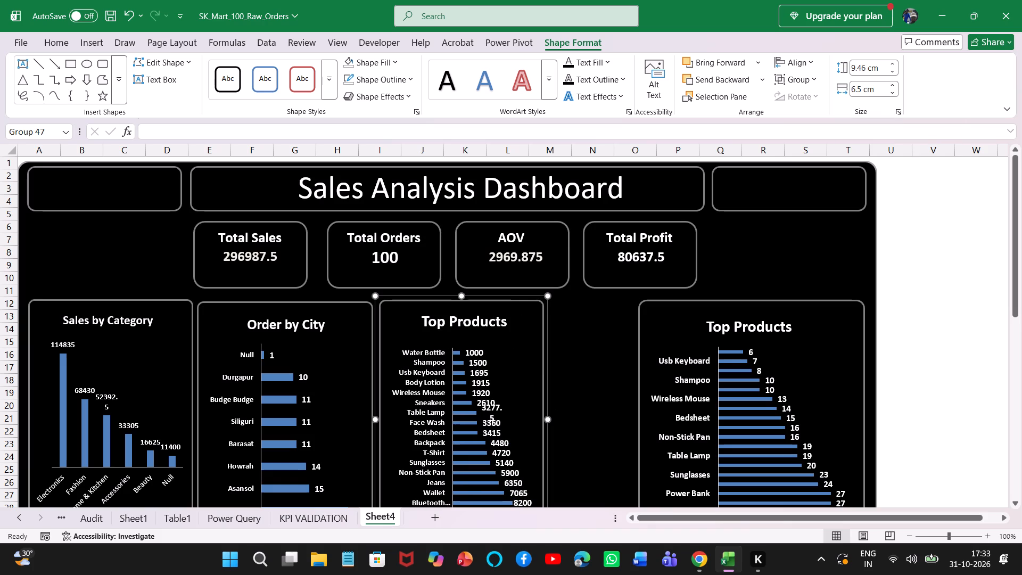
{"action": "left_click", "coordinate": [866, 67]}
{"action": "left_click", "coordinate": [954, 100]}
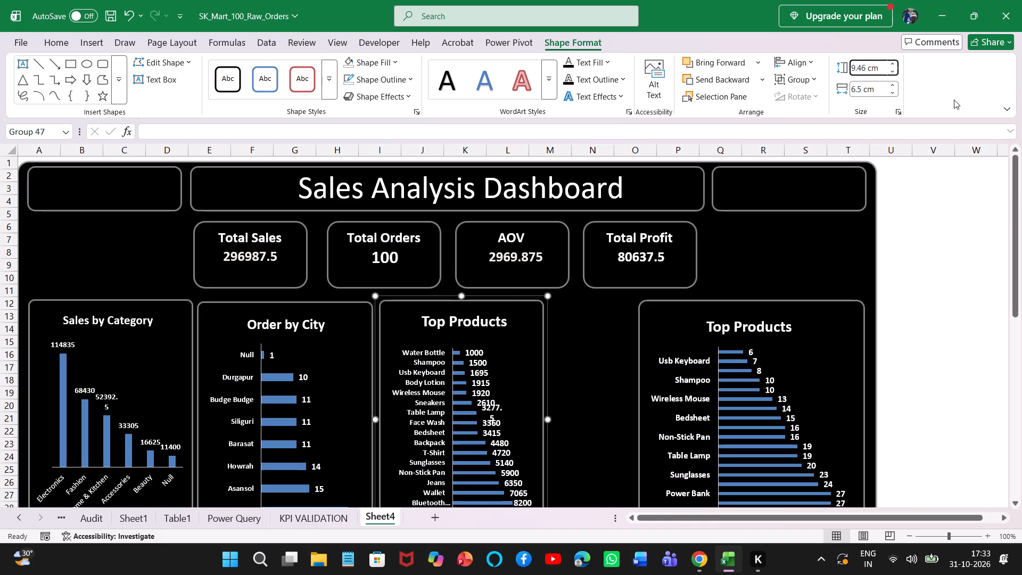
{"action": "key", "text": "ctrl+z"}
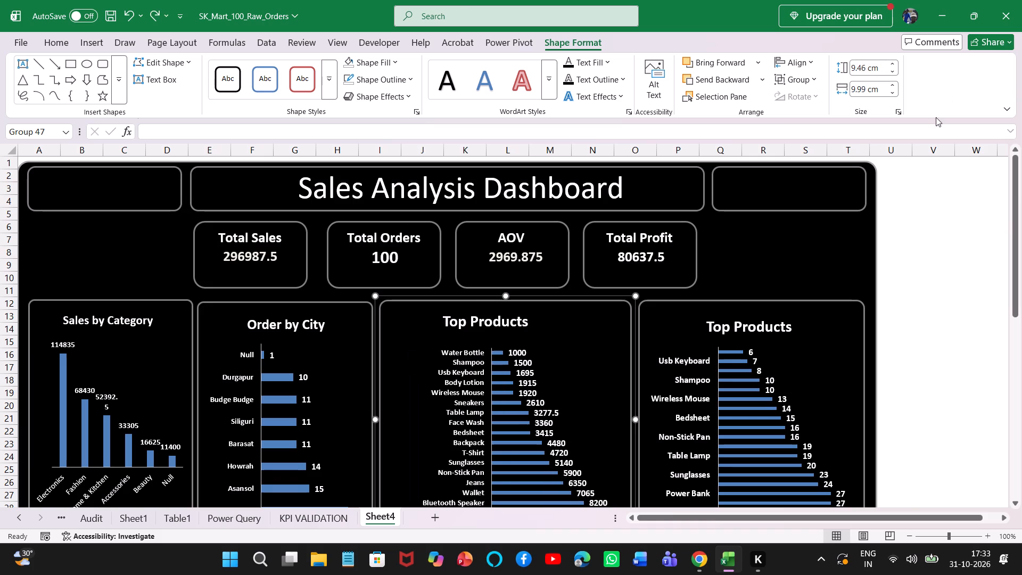
Compare the sizes of the black background, the Sales by Category group and the second Top Products group.
{"action": "left_click_drag", "start_coordinate": [1018, 290], "coordinate": [1021, 339]}
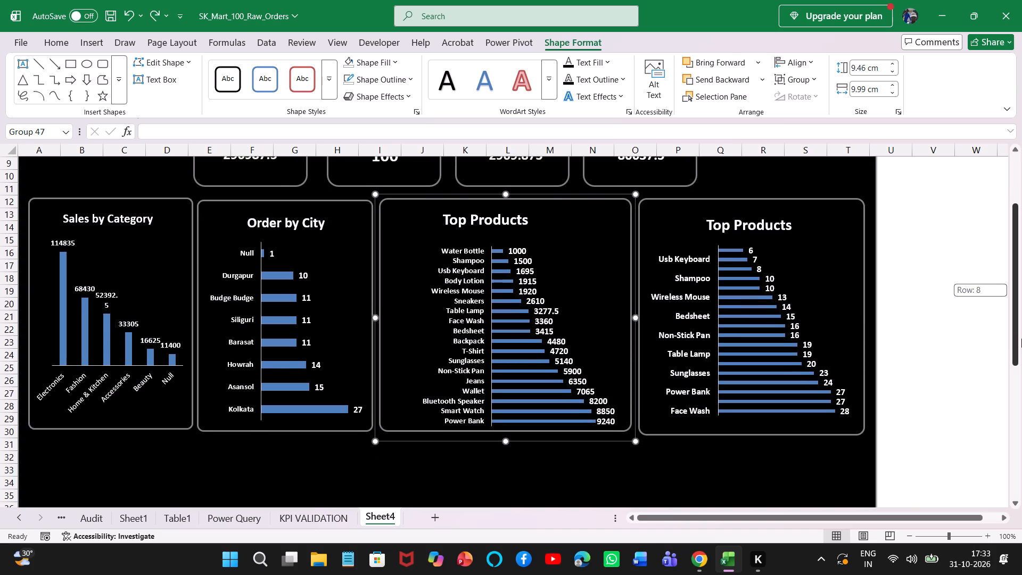
{"action": "left_click_drag", "start_coordinate": [1021, 339], "coordinate": [1020, 314]}
{"action": "left_click", "coordinate": [803, 202]}
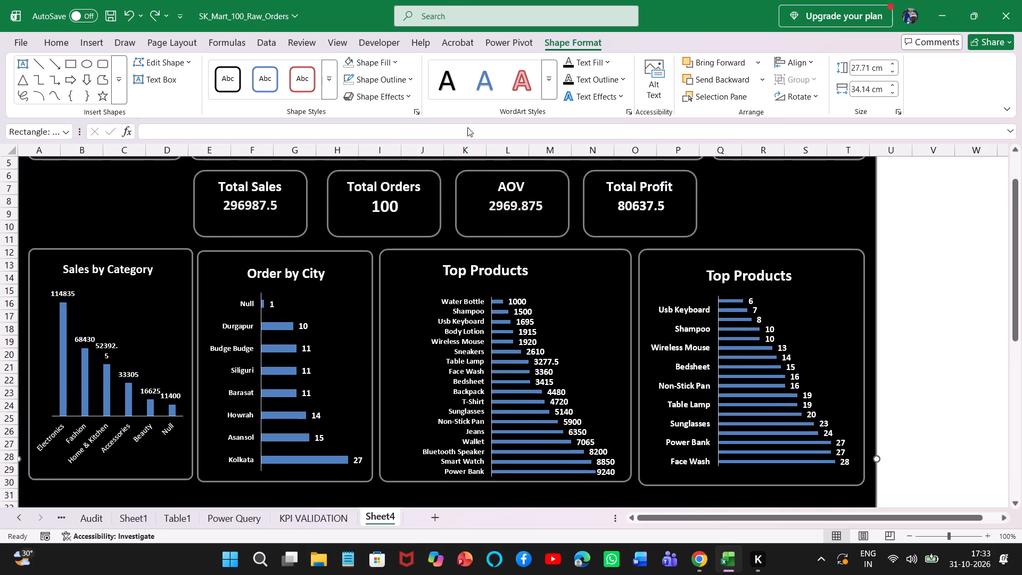
{"action": "left_click", "coordinate": [411, 266]}
{"action": "left_click", "coordinate": [167, 293]}
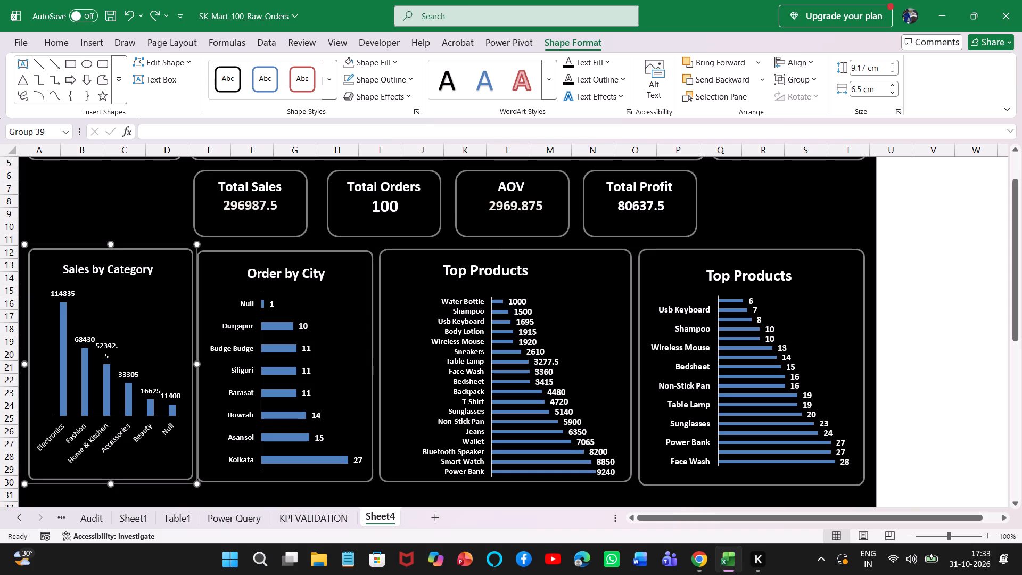
{"action": "left_click", "coordinate": [683, 285]}
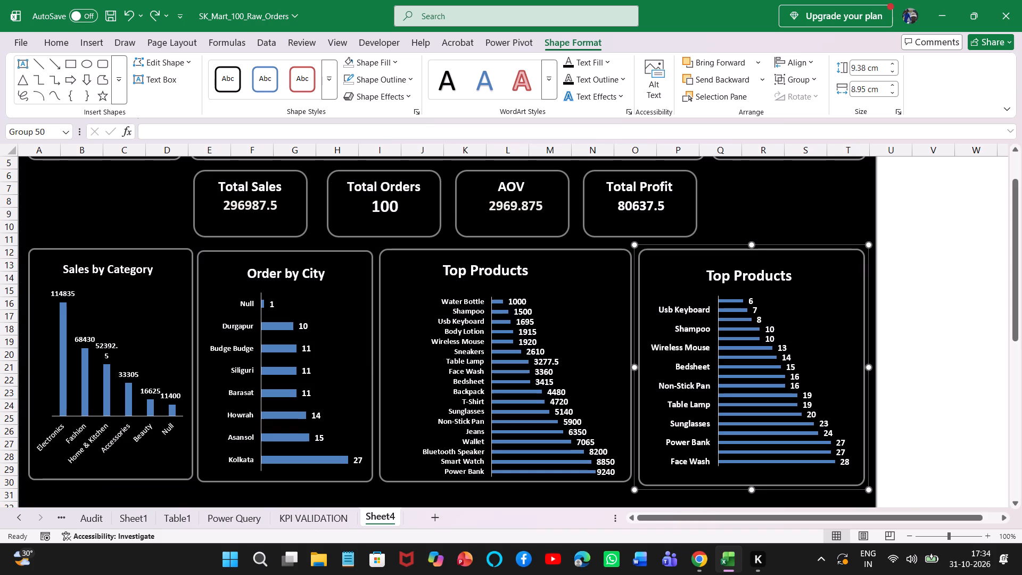
{"action": "left_click_drag", "start_coordinate": [1015, 309], "coordinate": [1002, 267]}
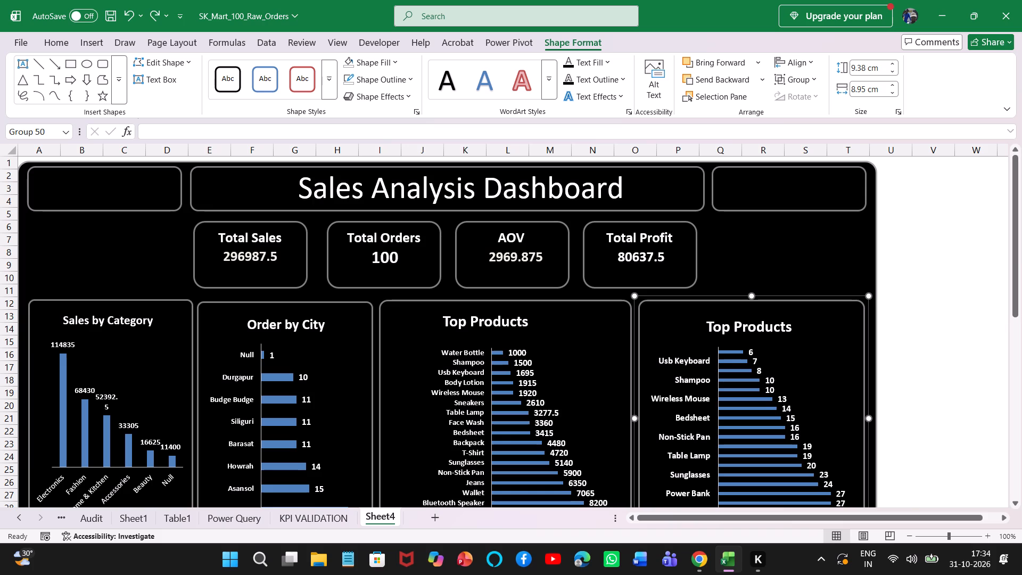
{"action": "left_click", "coordinate": [1016, 269]}
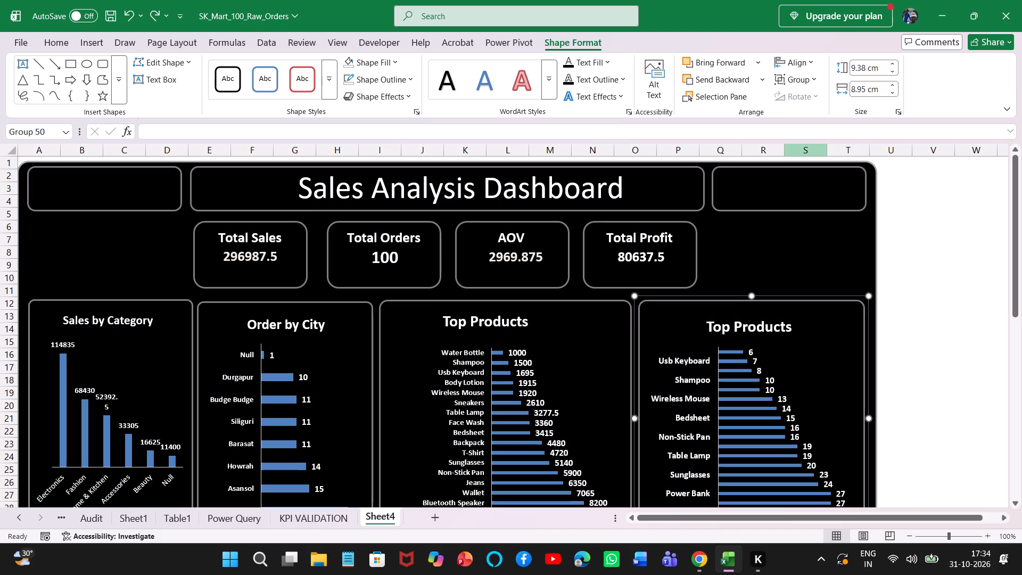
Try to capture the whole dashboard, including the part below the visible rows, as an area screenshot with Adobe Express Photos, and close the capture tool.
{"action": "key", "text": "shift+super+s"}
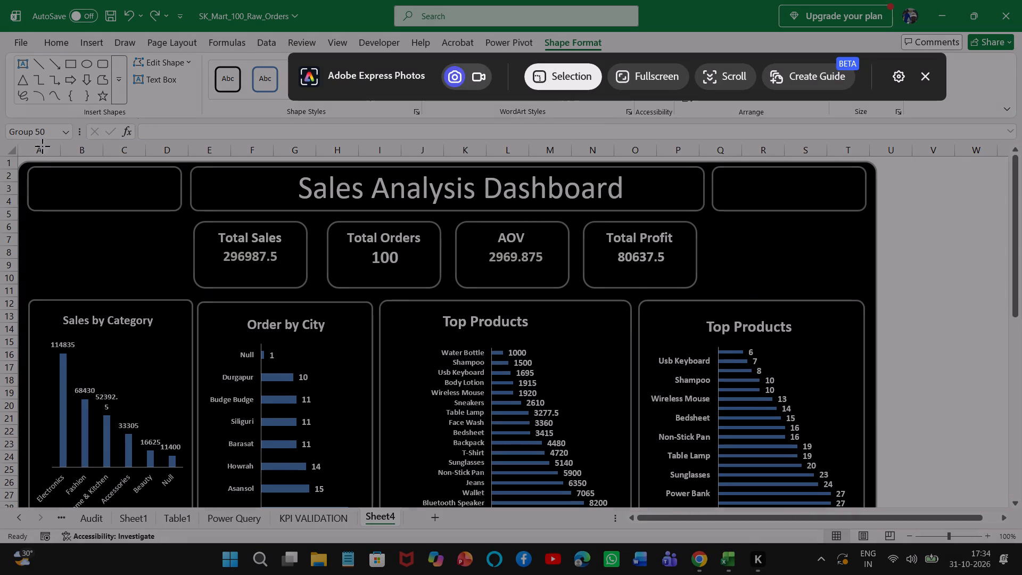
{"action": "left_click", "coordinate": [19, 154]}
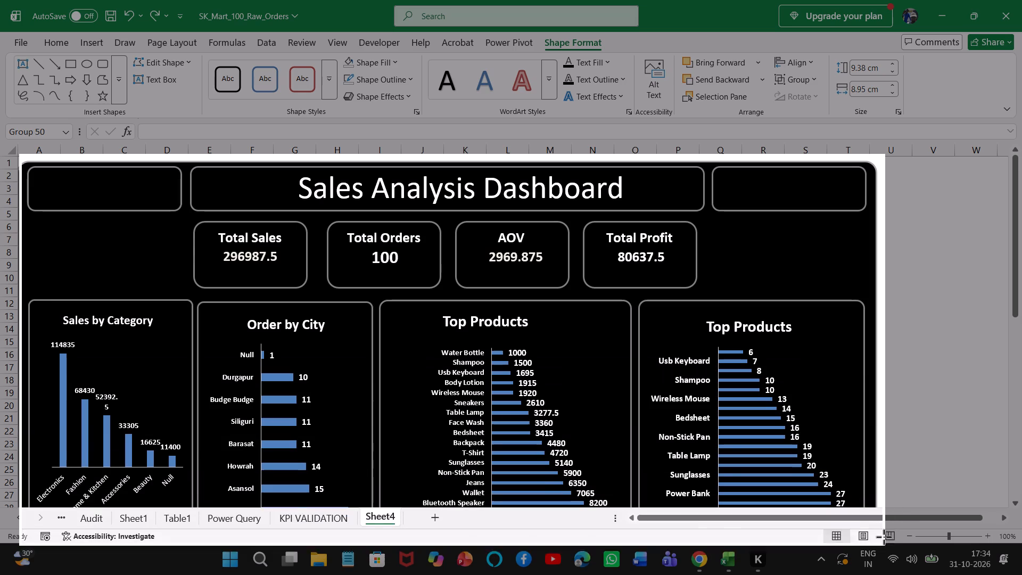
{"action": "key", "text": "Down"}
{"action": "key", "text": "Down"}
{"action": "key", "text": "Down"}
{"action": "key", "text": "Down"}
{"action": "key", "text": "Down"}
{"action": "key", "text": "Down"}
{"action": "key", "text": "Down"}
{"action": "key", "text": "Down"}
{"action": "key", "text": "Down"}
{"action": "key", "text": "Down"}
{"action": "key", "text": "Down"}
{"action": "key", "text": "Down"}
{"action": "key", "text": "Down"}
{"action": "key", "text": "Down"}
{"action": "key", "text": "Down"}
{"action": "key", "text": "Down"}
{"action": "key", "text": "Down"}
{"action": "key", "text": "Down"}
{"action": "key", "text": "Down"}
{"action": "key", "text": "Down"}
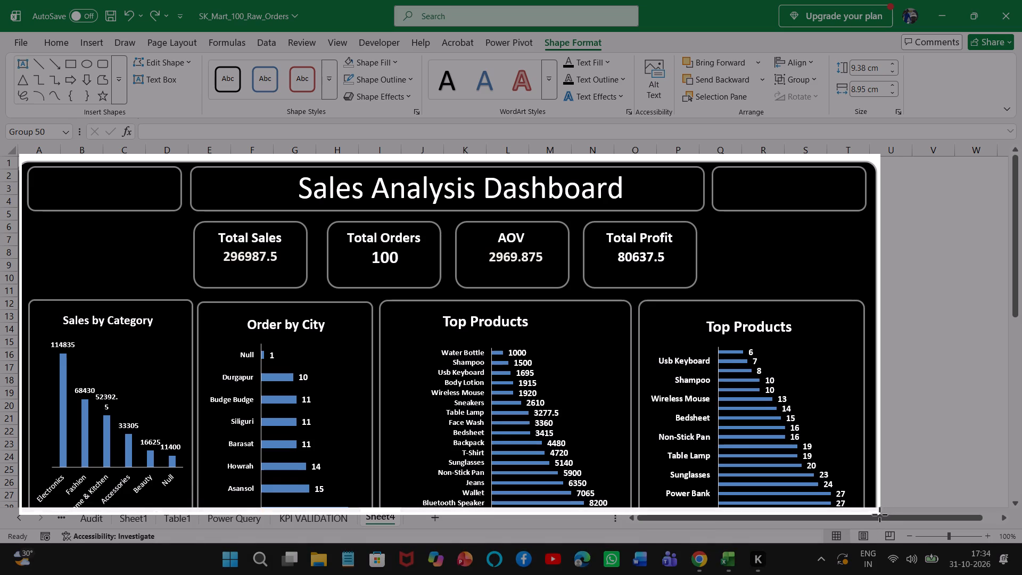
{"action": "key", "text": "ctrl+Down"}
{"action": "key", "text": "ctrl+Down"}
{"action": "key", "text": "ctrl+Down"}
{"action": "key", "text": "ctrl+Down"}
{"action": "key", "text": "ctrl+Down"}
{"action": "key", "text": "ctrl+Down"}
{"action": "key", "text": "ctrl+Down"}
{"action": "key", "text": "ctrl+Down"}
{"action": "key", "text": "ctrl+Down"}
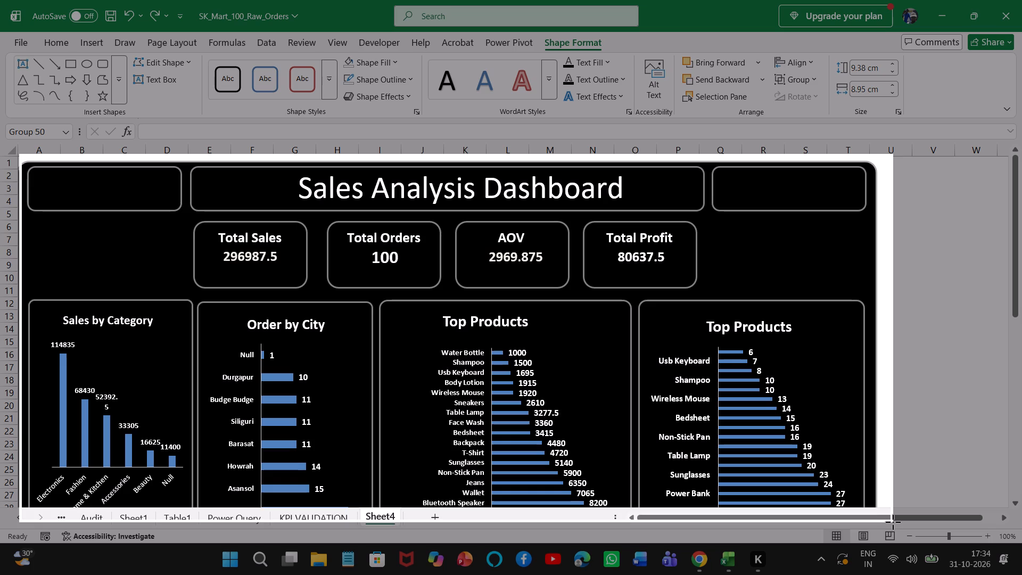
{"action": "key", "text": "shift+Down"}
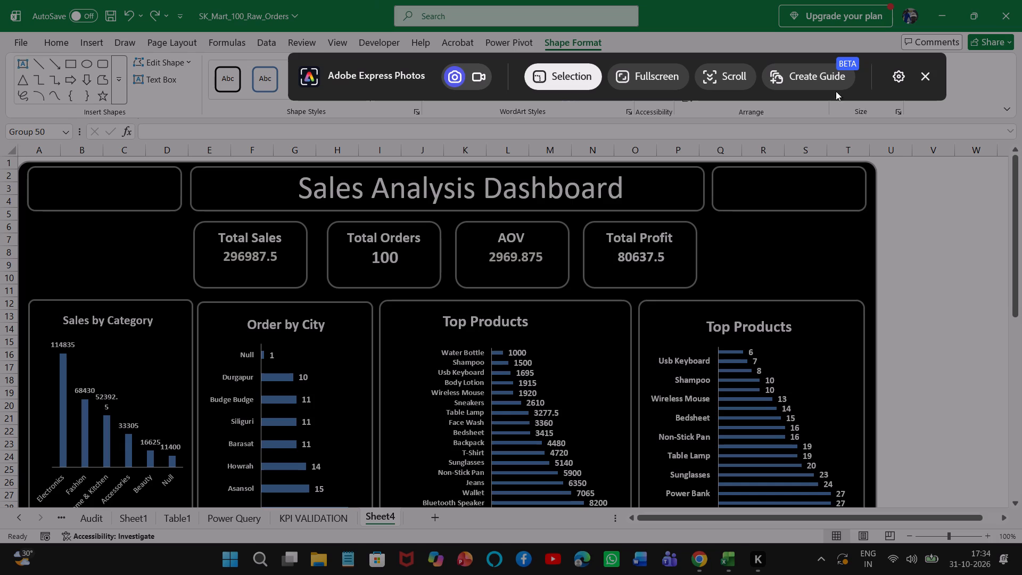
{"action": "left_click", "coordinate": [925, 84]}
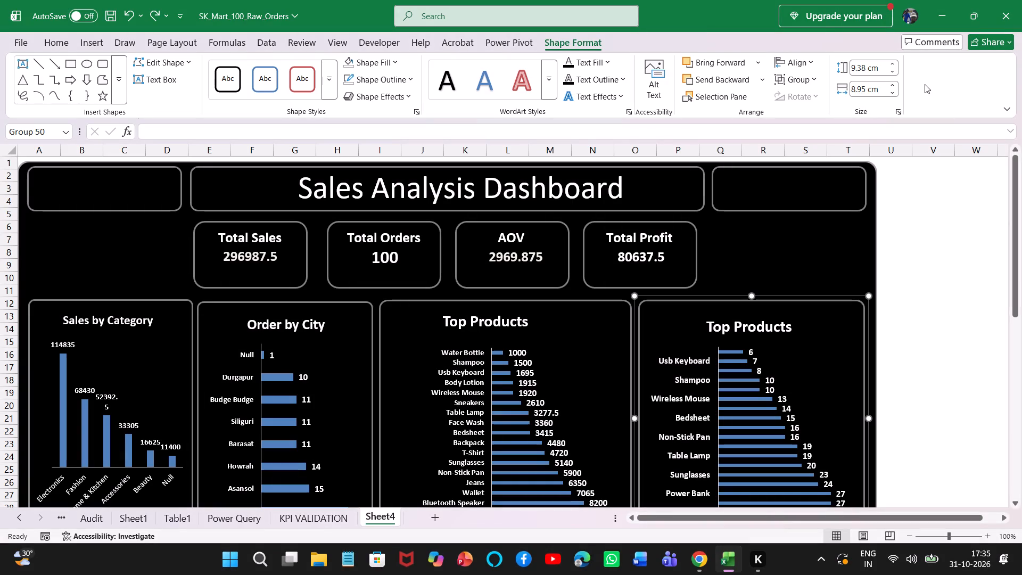
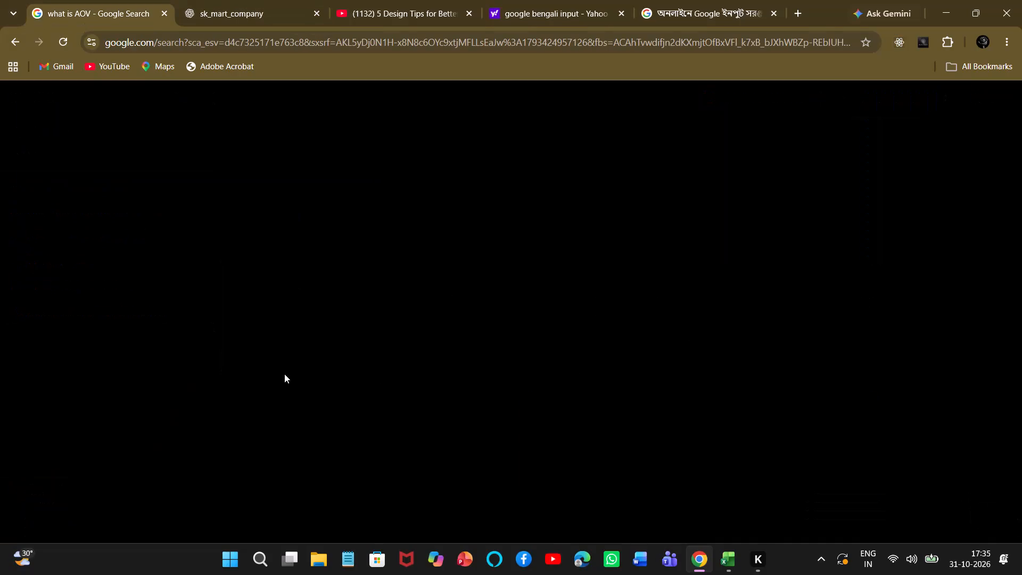
Ask Google AI Mode in a new thread "how to screenshort full screen in laptop" and read the instructions for Windows laptops.
{"action": "left_click", "coordinate": [62, 142]}
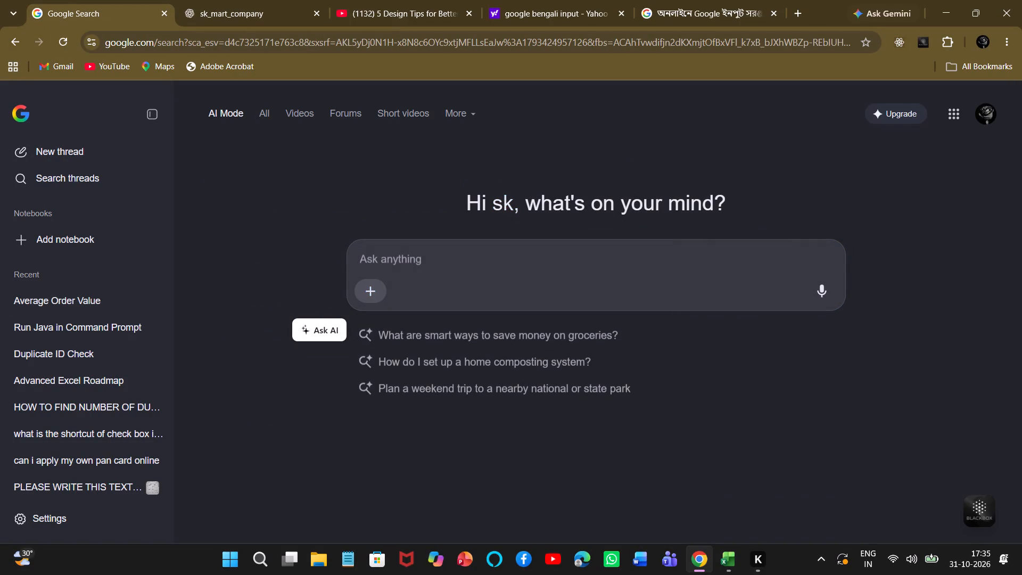
{"action": "type", "text": "how to screenshort full"}
{"action": "key", "text": "space"}
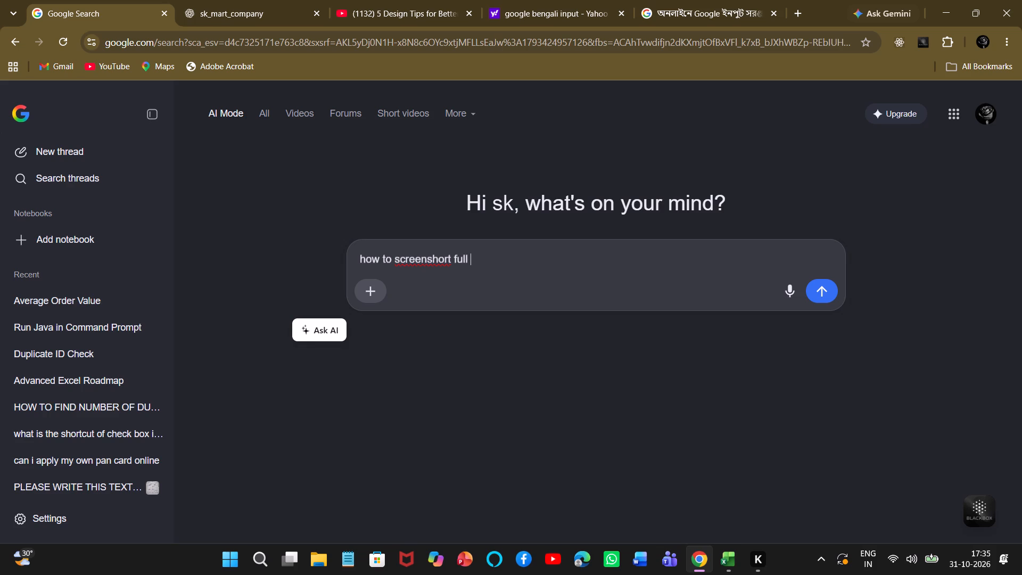
{"action": "type", "text": "screen in"}
{"action": "key", "text": "space"}
{"action": "type", "text": "laptop"}
{"action": "key", "text": "Return"}
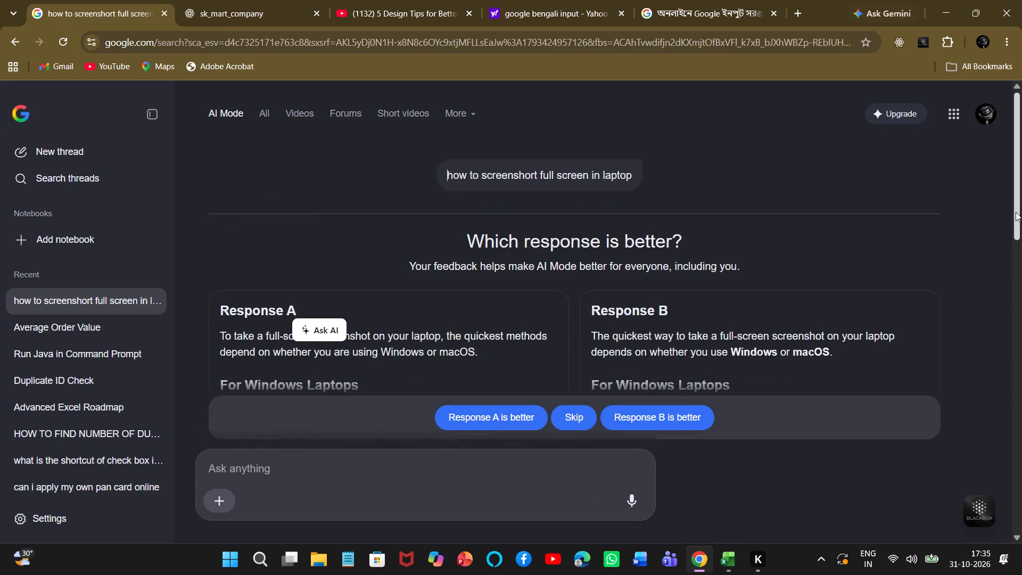
{"action": "left_click_drag", "start_coordinate": [1016, 212], "coordinate": [1021, 265]}
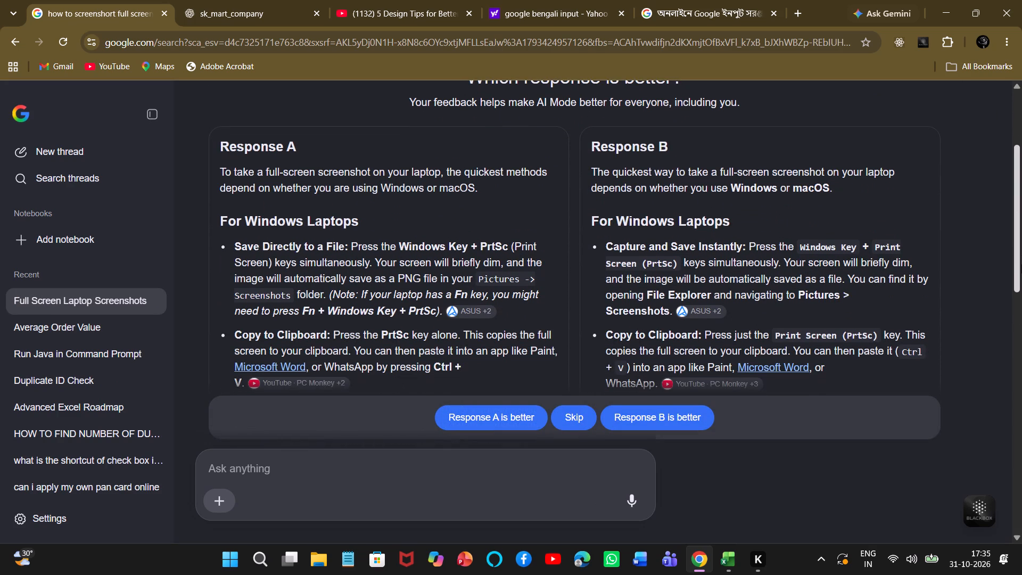
{"action": "left_click_drag", "start_coordinate": [1021, 265], "coordinate": [1021, 277]}
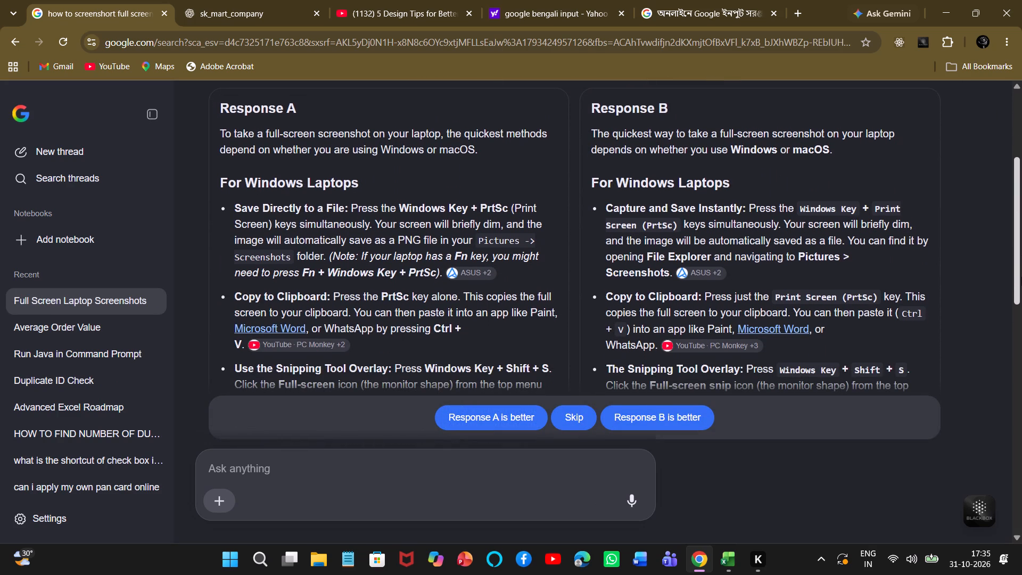
{"action": "left_click_drag", "start_coordinate": [1021, 277], "coordinate": [1021, 279]}
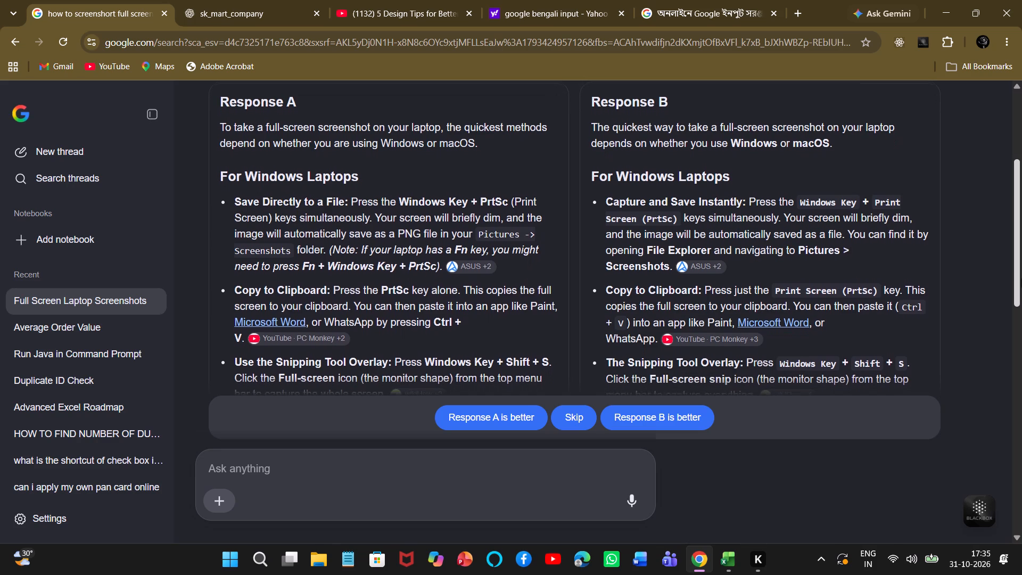
{"action": "left_click_drag", "start_coordinate": [1021, 279], "coordinate": [1021, 278]}
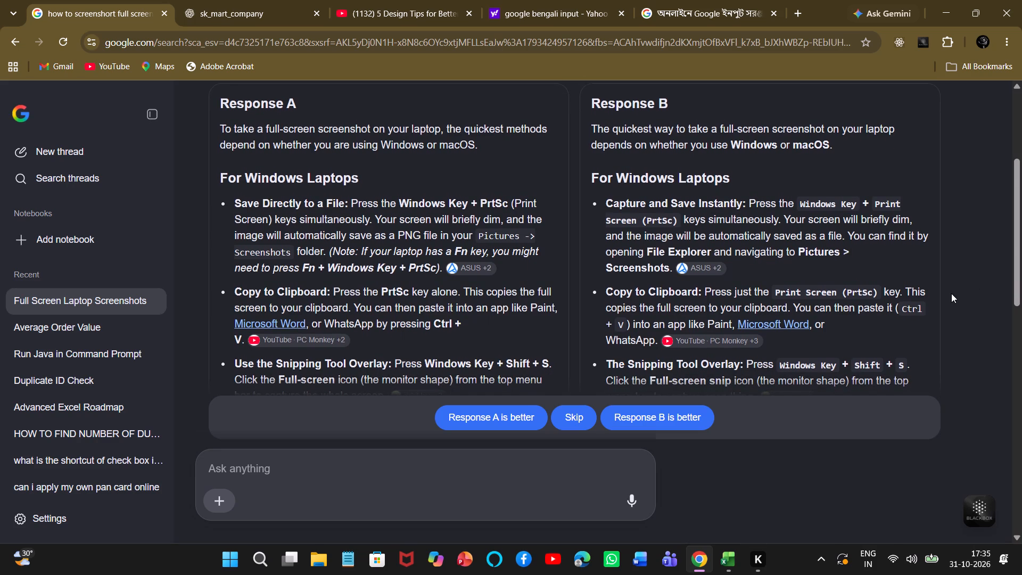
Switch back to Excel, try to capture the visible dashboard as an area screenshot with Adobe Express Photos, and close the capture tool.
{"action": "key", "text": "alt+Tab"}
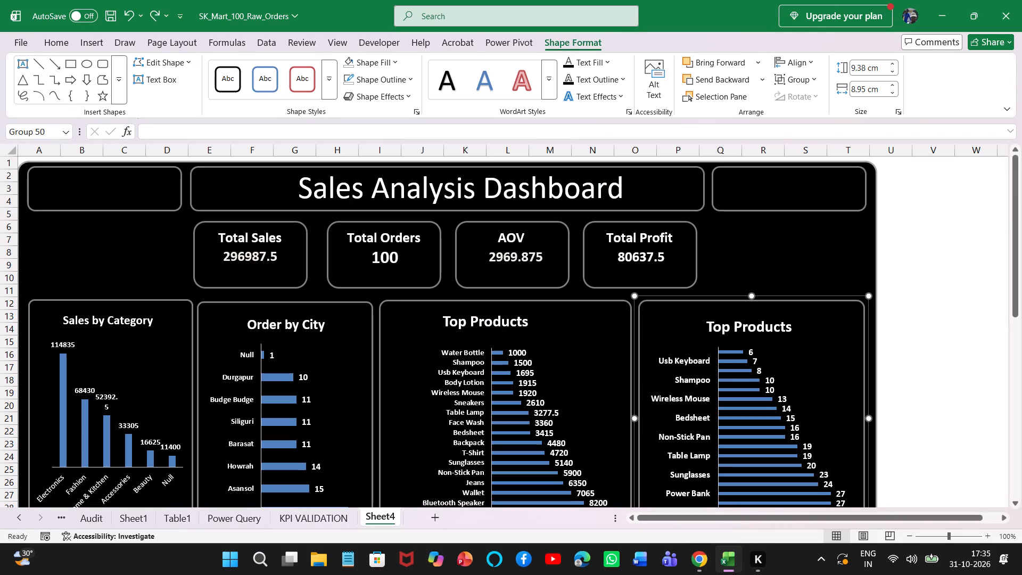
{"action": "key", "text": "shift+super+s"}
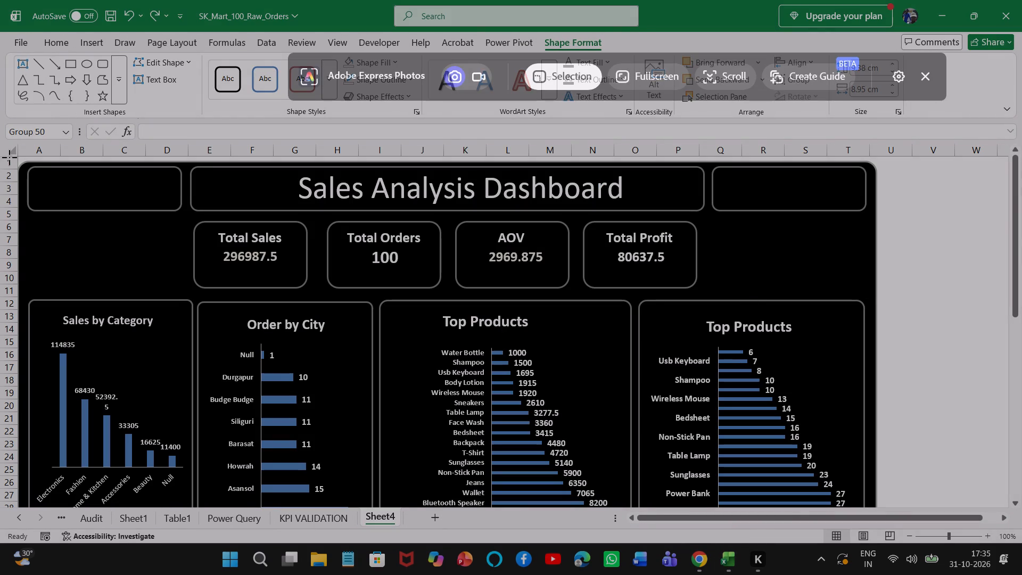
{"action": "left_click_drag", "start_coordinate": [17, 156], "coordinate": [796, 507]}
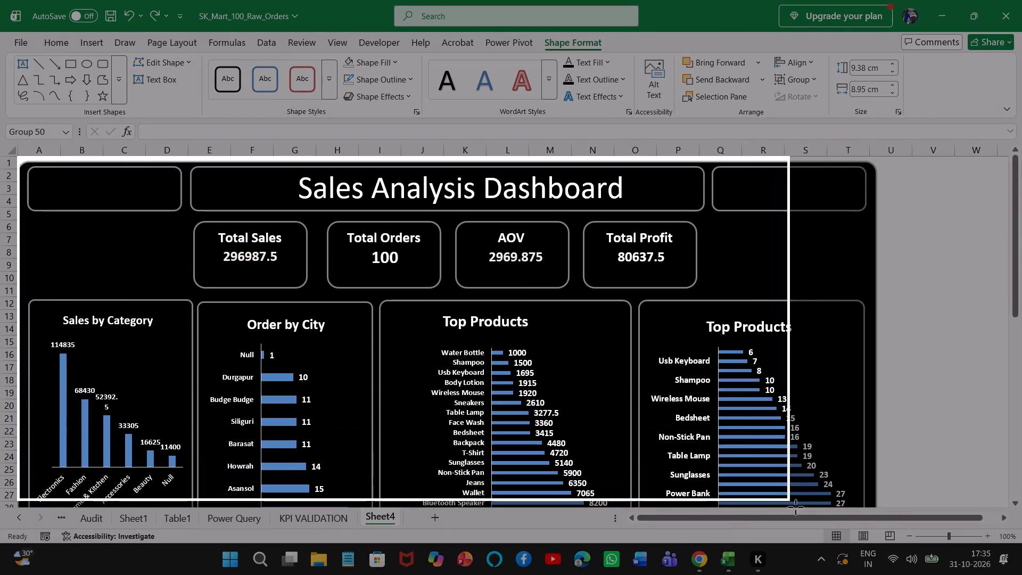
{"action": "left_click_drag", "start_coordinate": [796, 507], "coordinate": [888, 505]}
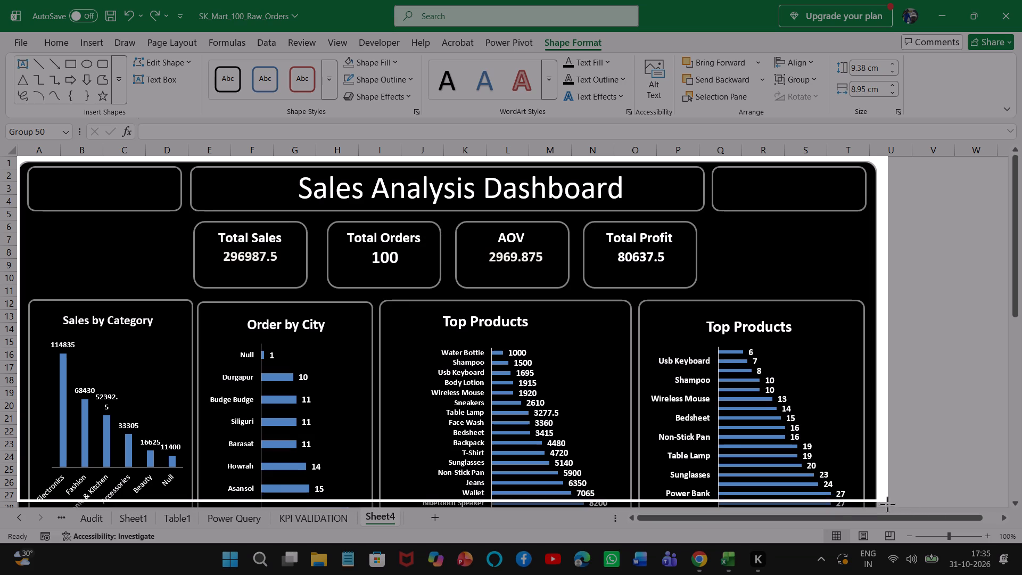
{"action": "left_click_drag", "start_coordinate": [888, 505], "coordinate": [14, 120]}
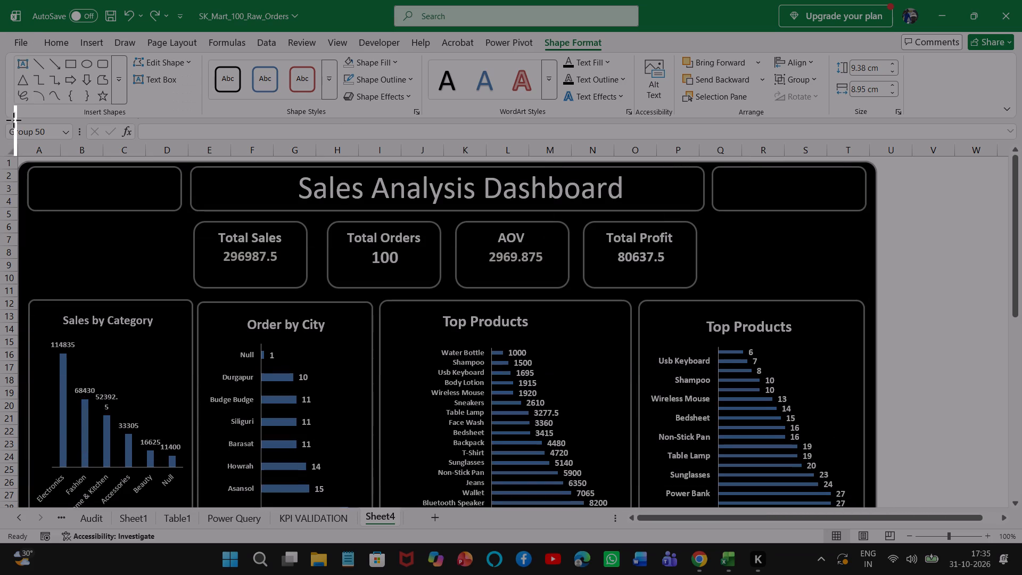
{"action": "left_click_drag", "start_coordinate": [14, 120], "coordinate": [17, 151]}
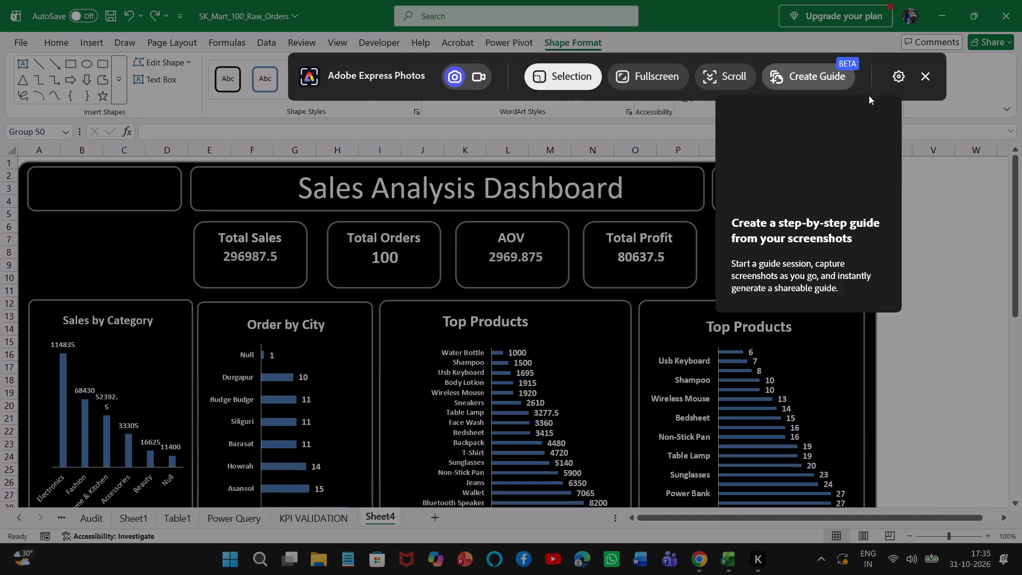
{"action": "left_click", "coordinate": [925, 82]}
Recheck the Windows screenshot instructions in Chrome, then start a screenshot of the Excel dashboard, keeping Adobe Express Photos as the capture tool.
{"action": "key", "text": "alt+Tab"}
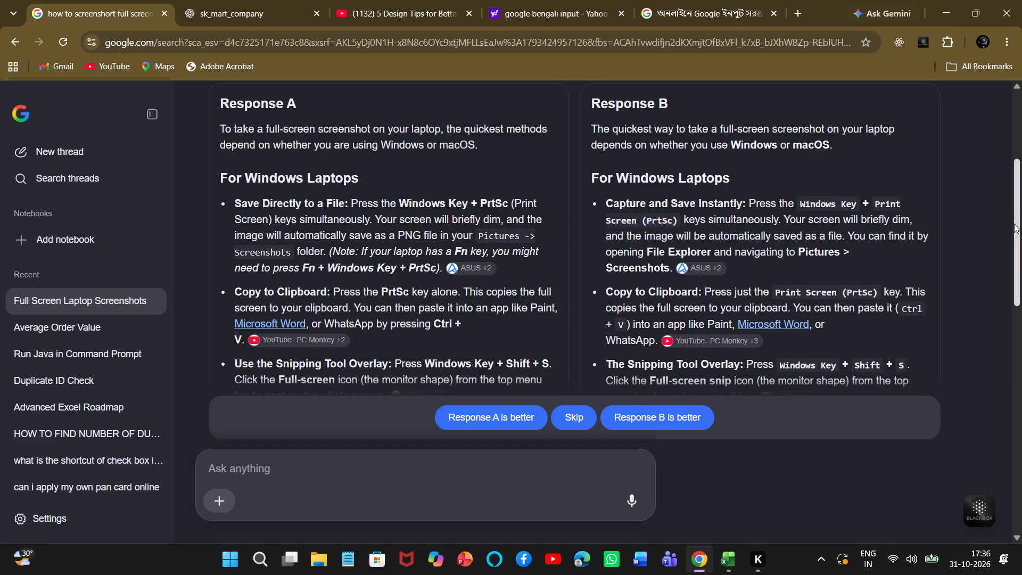
{"action": "left_click_drag", "start_coordinate": [1015, 226], "coordinate": [1020, 280]}
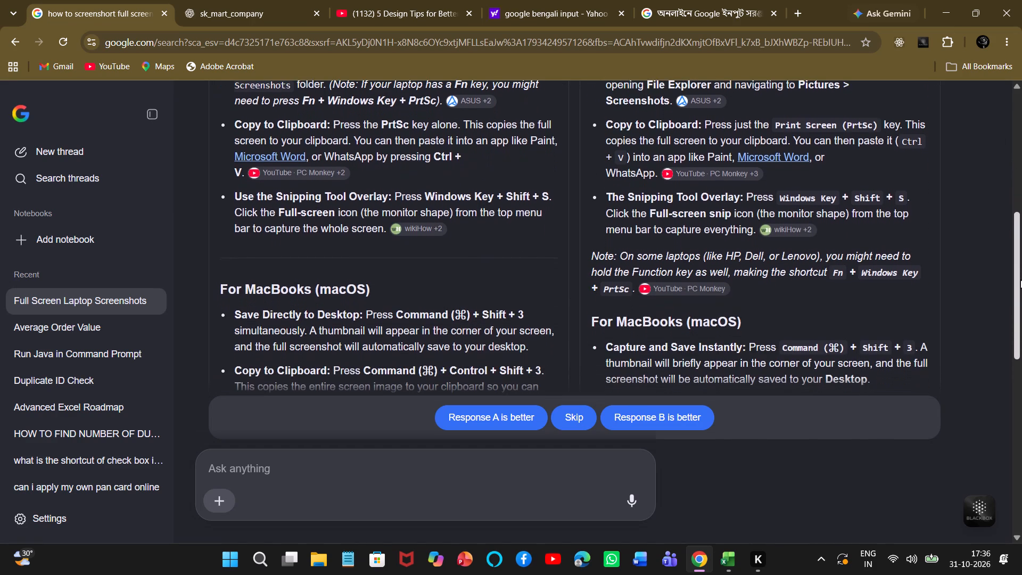
{"action": "left_click_drag", "start_coordinate": [1020, 280], "coordinate": [1021, 265]}
{"action": "key", "text": "alt+Tab"}
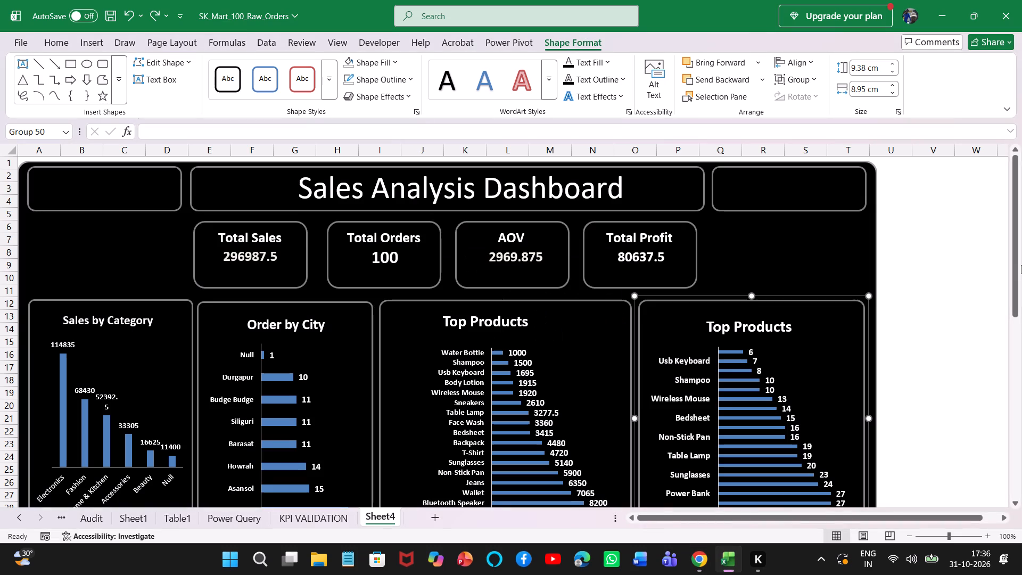
{"action": "key", "text": "alt+shift+super+s"}
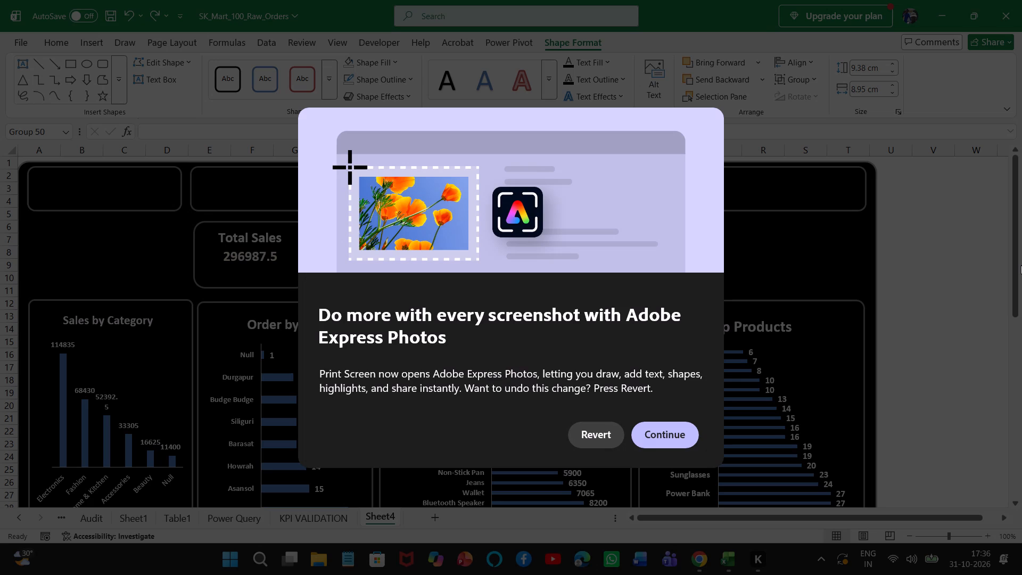
{"action": "left_click", "coordinate": [677, 438]}
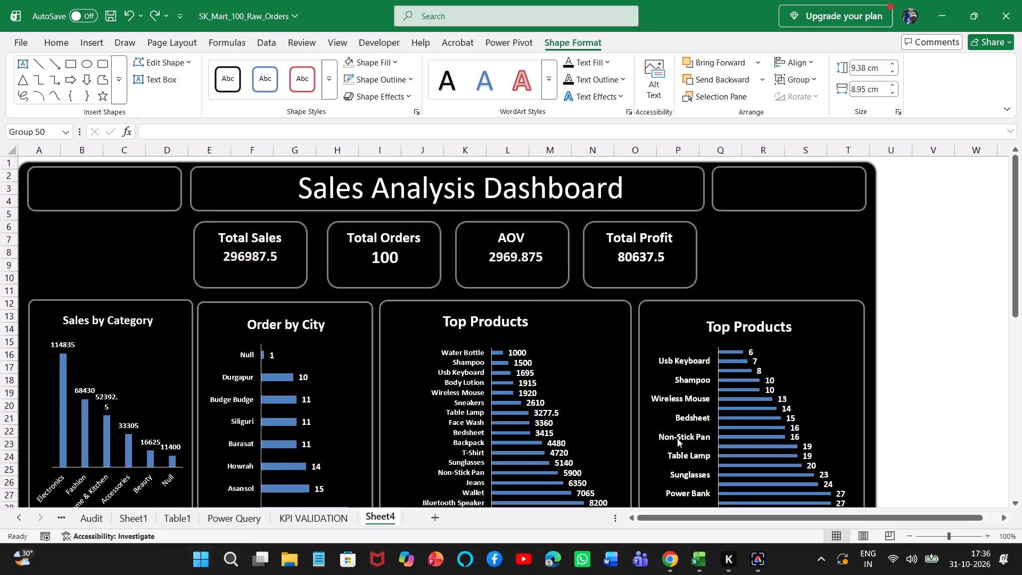
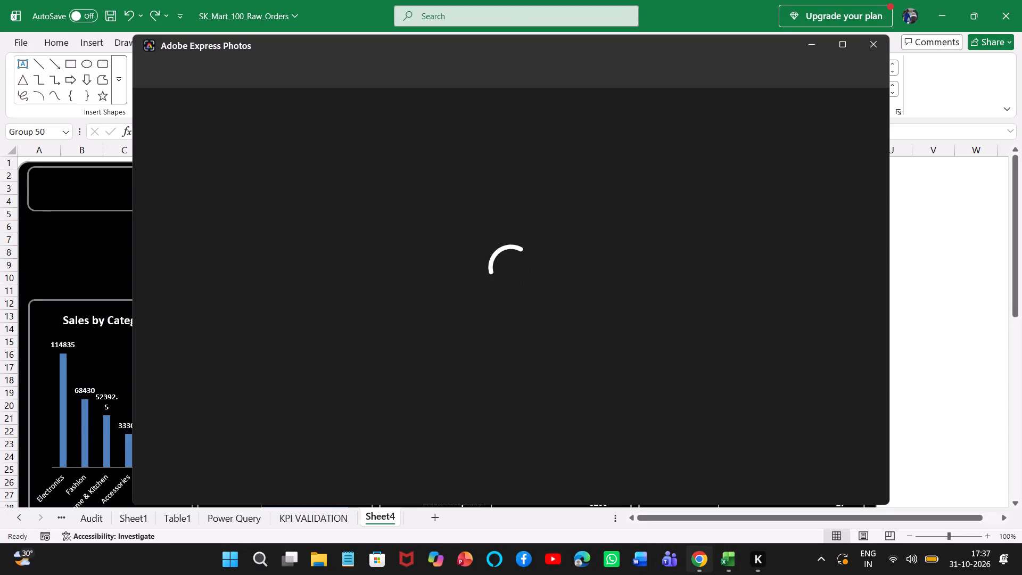
Minimize the Excel workbook and go back to the laptop screenshot instructions in Chrome.
{"action": "left_click", "coordinate": [943, 14]}
{"action": "left_click", "coordinate": [943, 14]}
{"action": "left_click", "coordinate": [943, 14]}
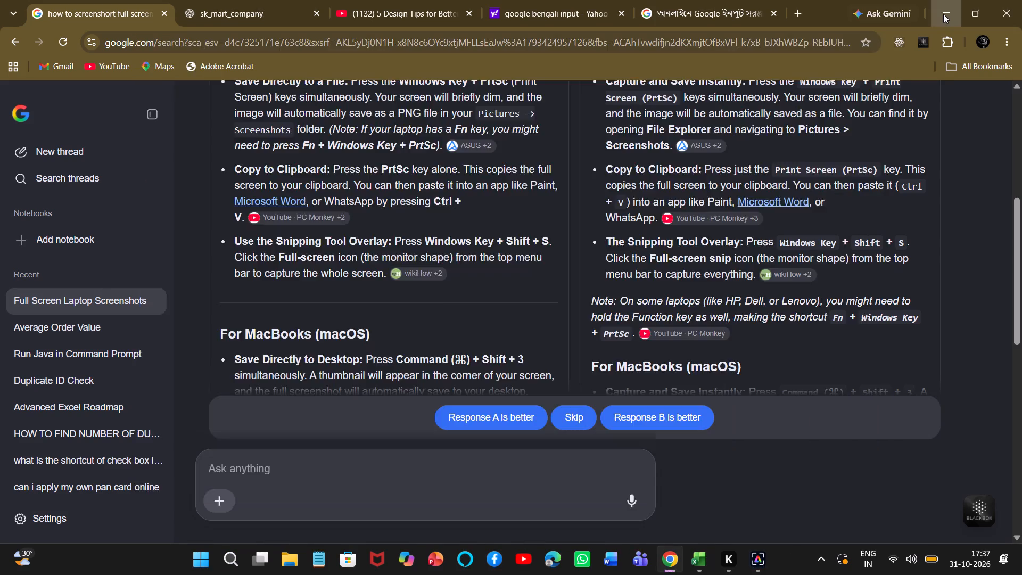